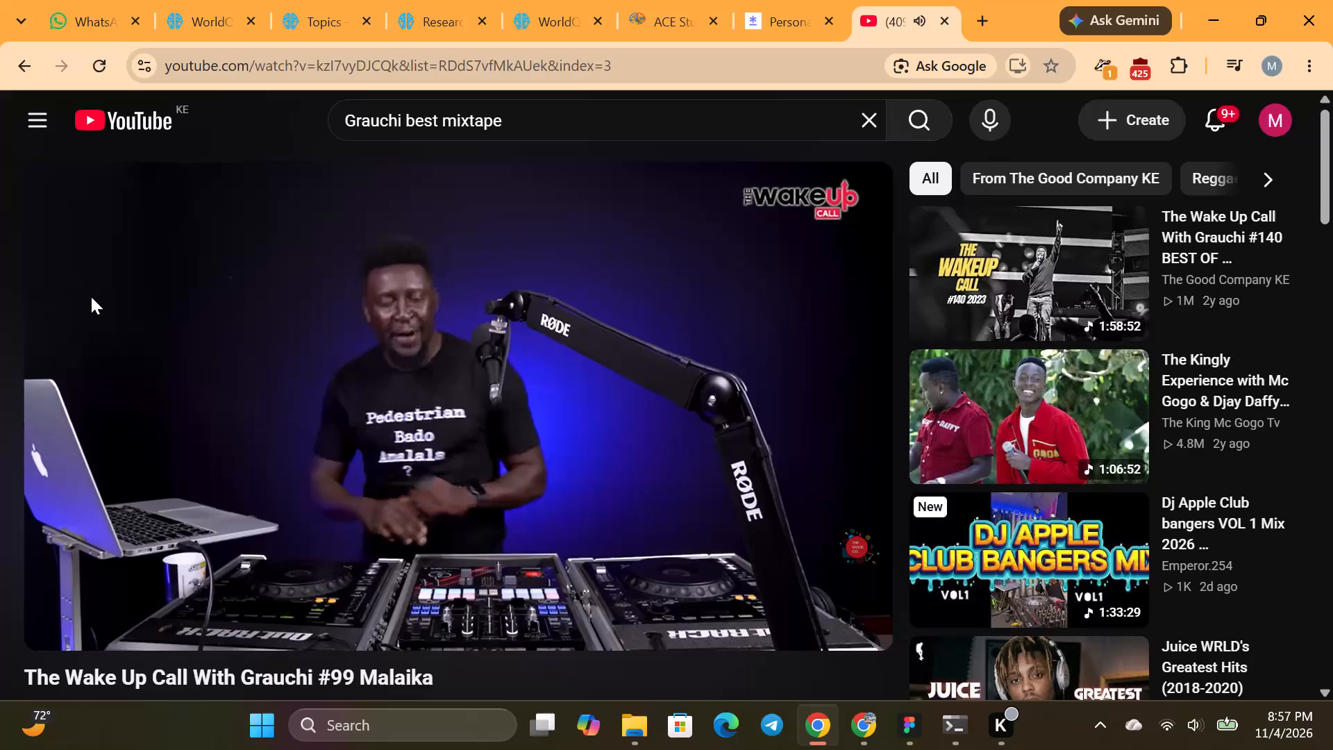
# Switch from the YouTube video to the WorldQuant BRAIN Simulate page.
pyautogui.click(211, 0)
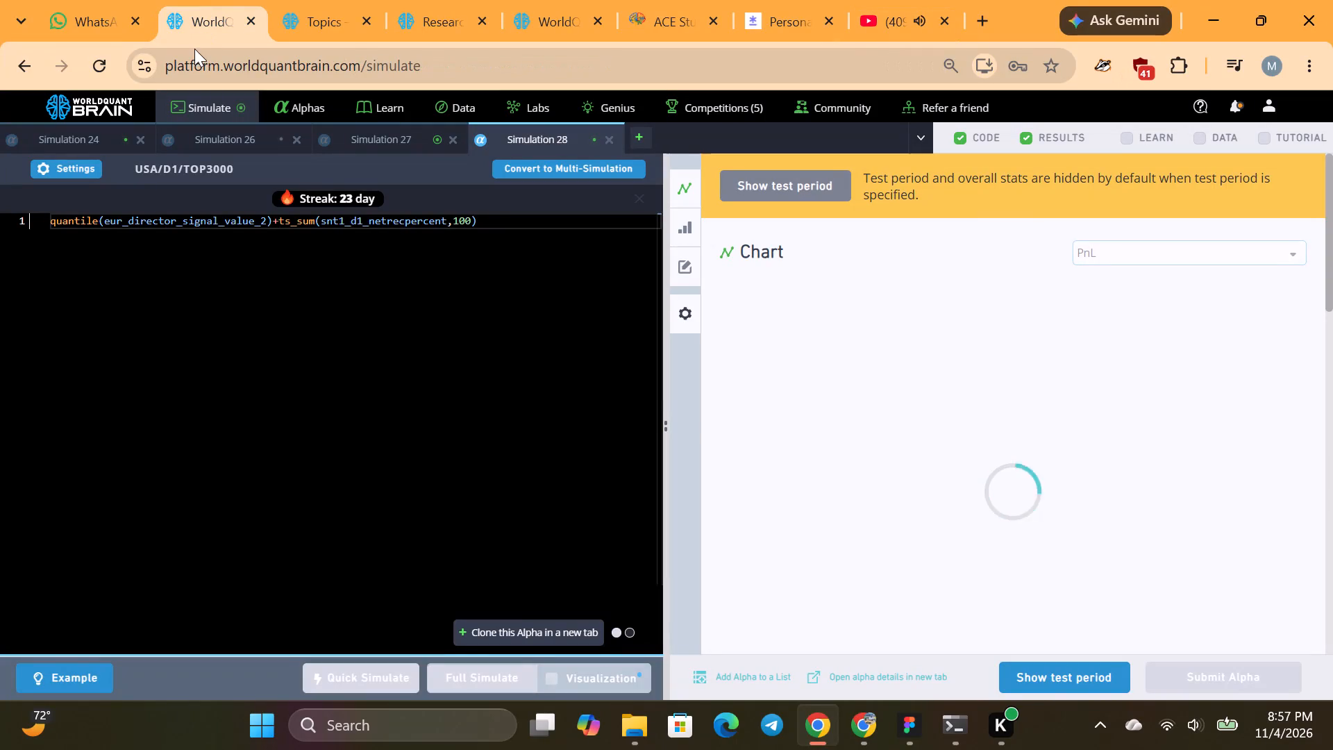
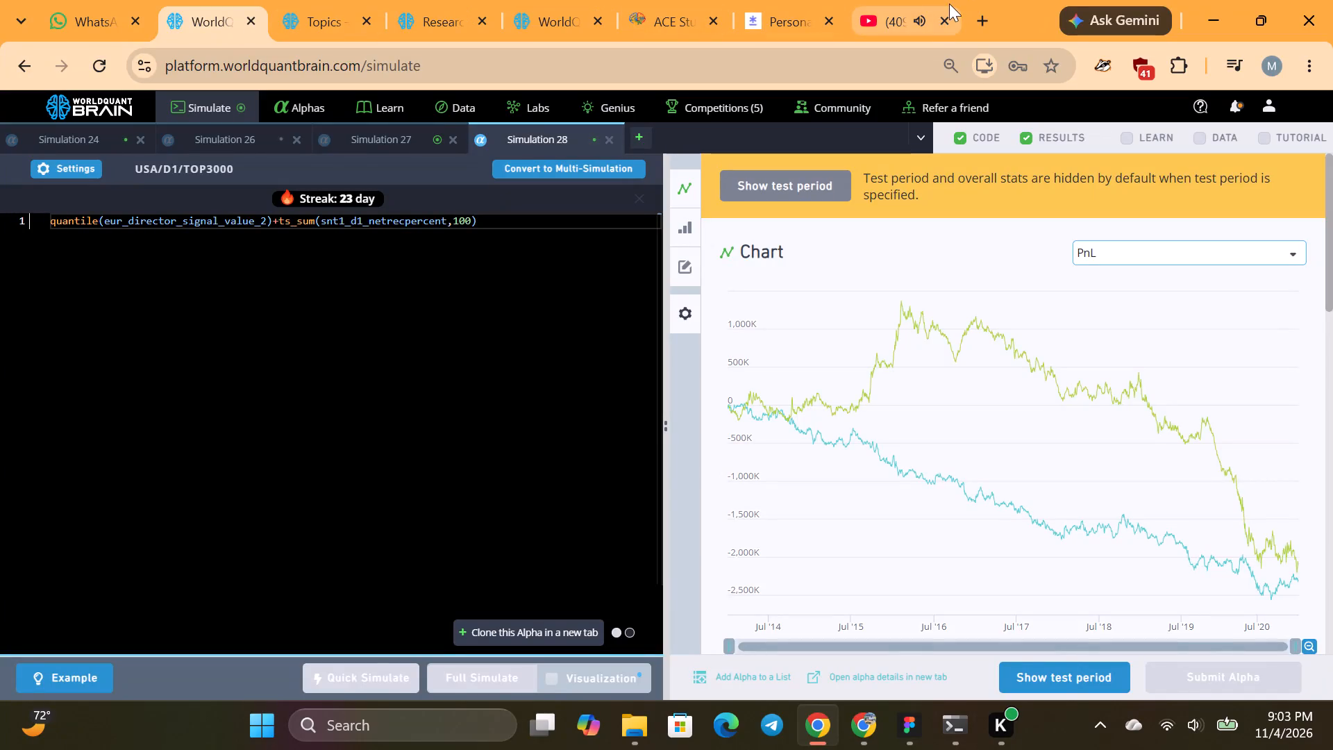
# Switch to the YouTube video "The Wake Up Call With Grauchi #99 Malaika" and pause its playback.
pyautogui.click(949, 5)
pyautogui.click(543, 286)
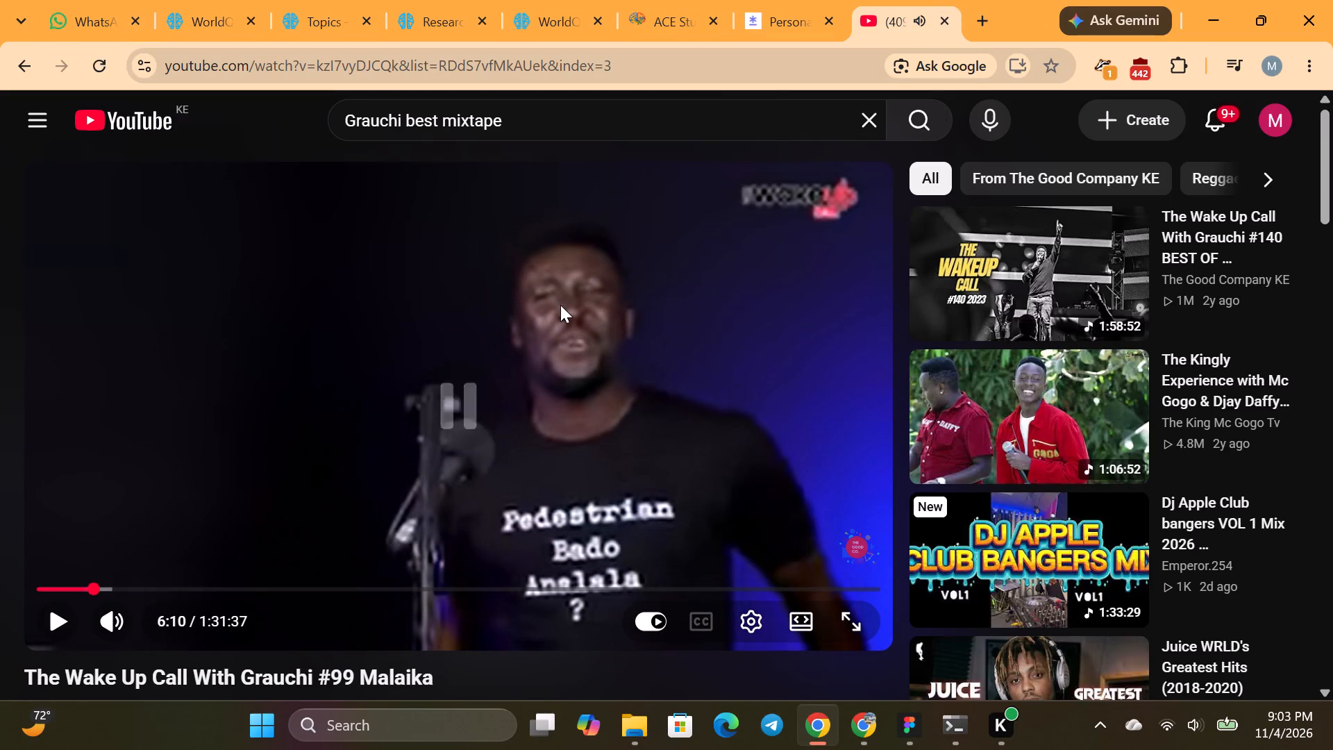
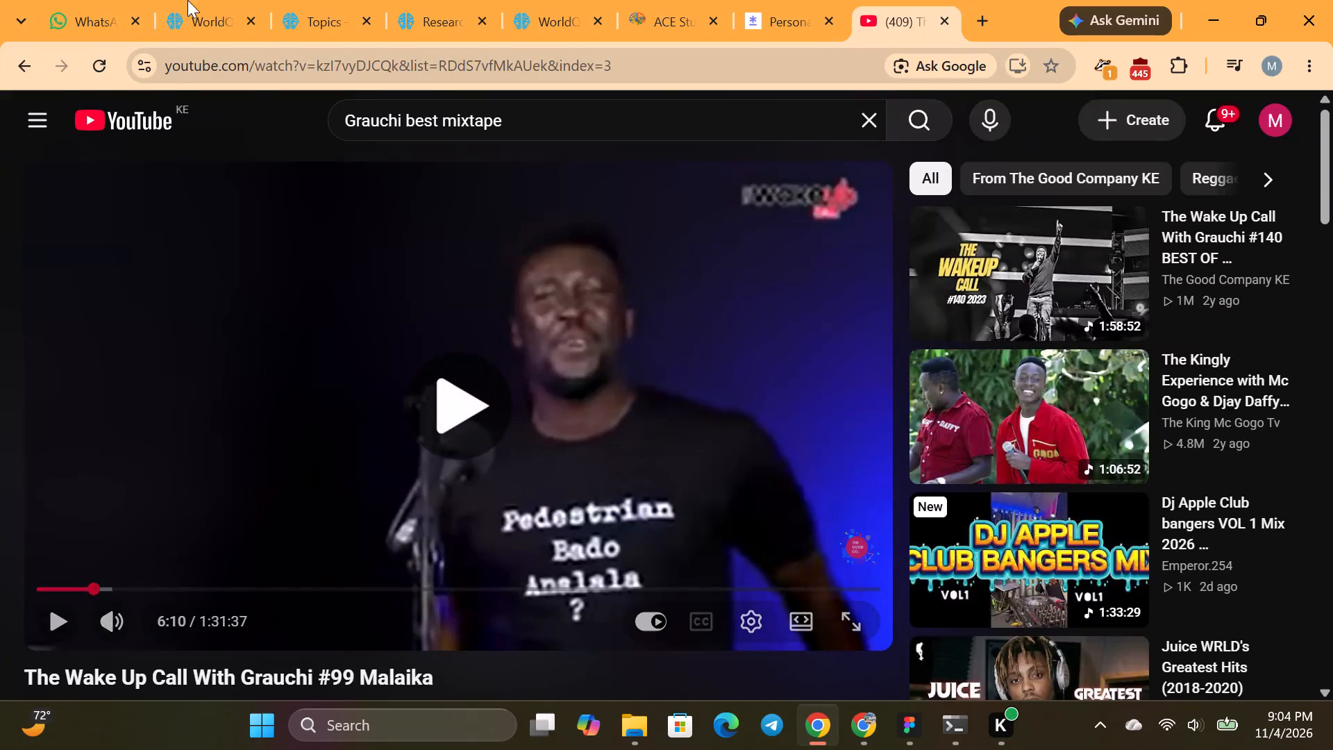
# Switch from the YouTube video back to the WorldQuant BRAIN Simulate page with the USA/D1/TOP3000 alpha.
pyautogui.click(196, 0)
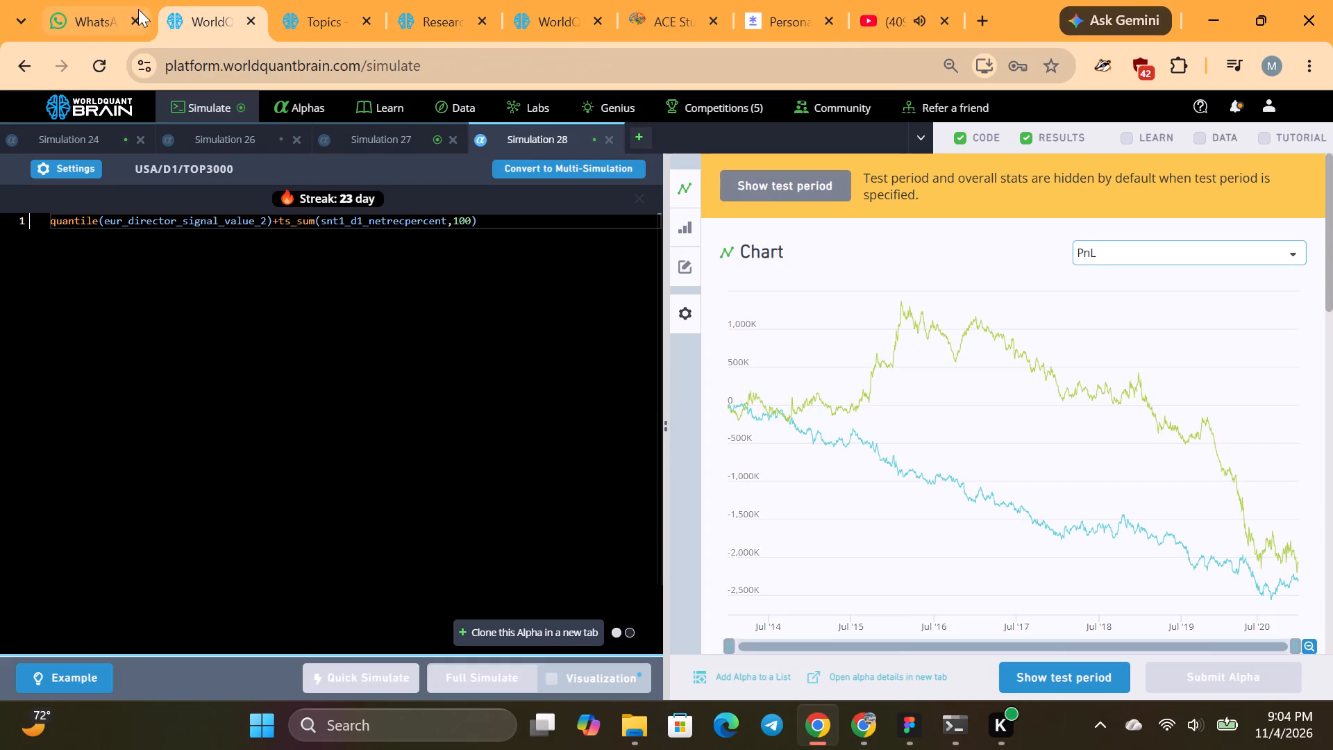
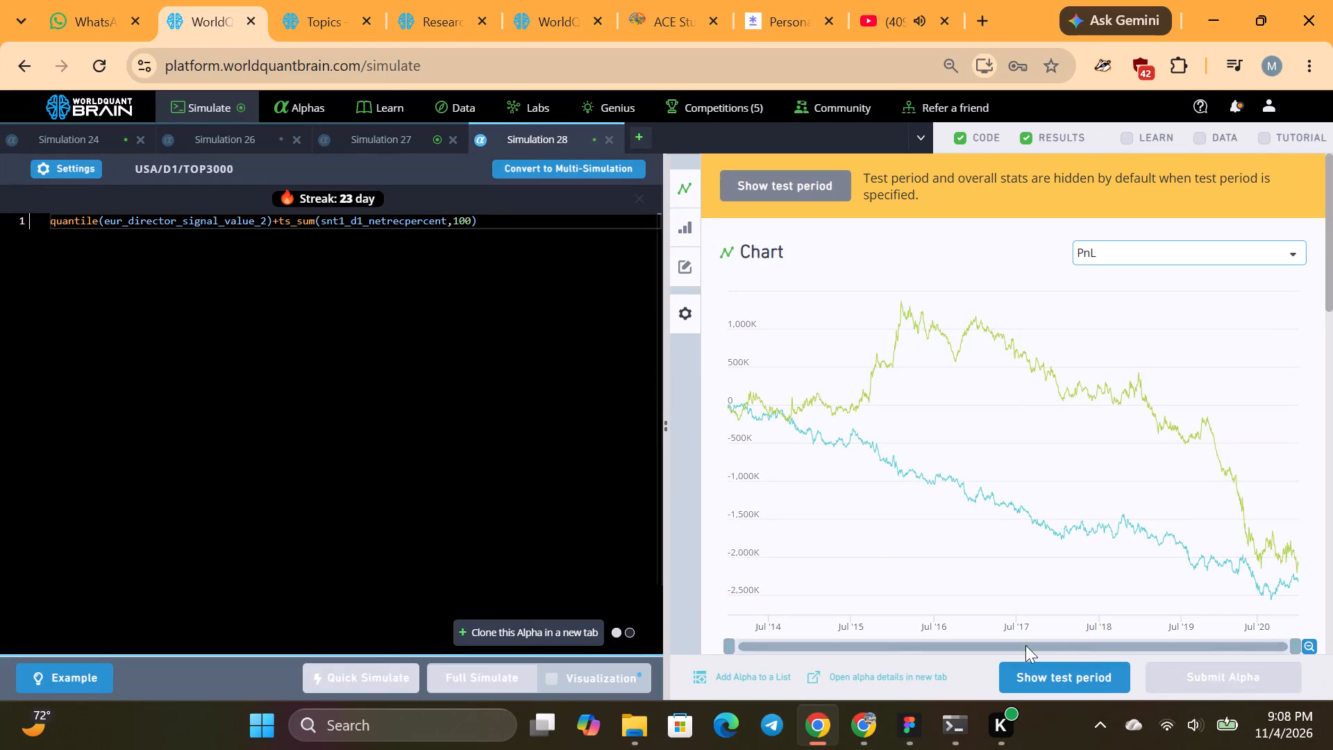
# Open Simulation 27, show its test period, and examine the PnL chart, IS Summary and testing status.
pyautogui.click(392, 135)
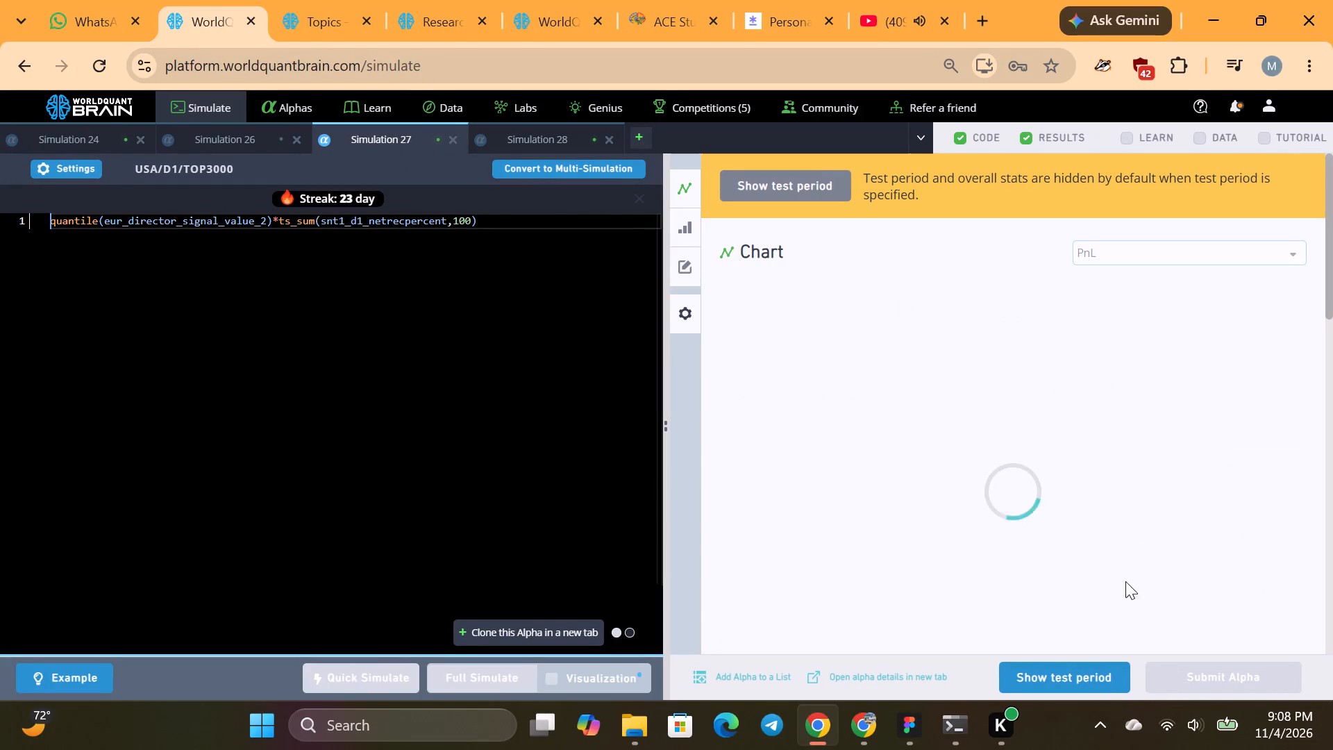
pyautogui.click(1061, 666)
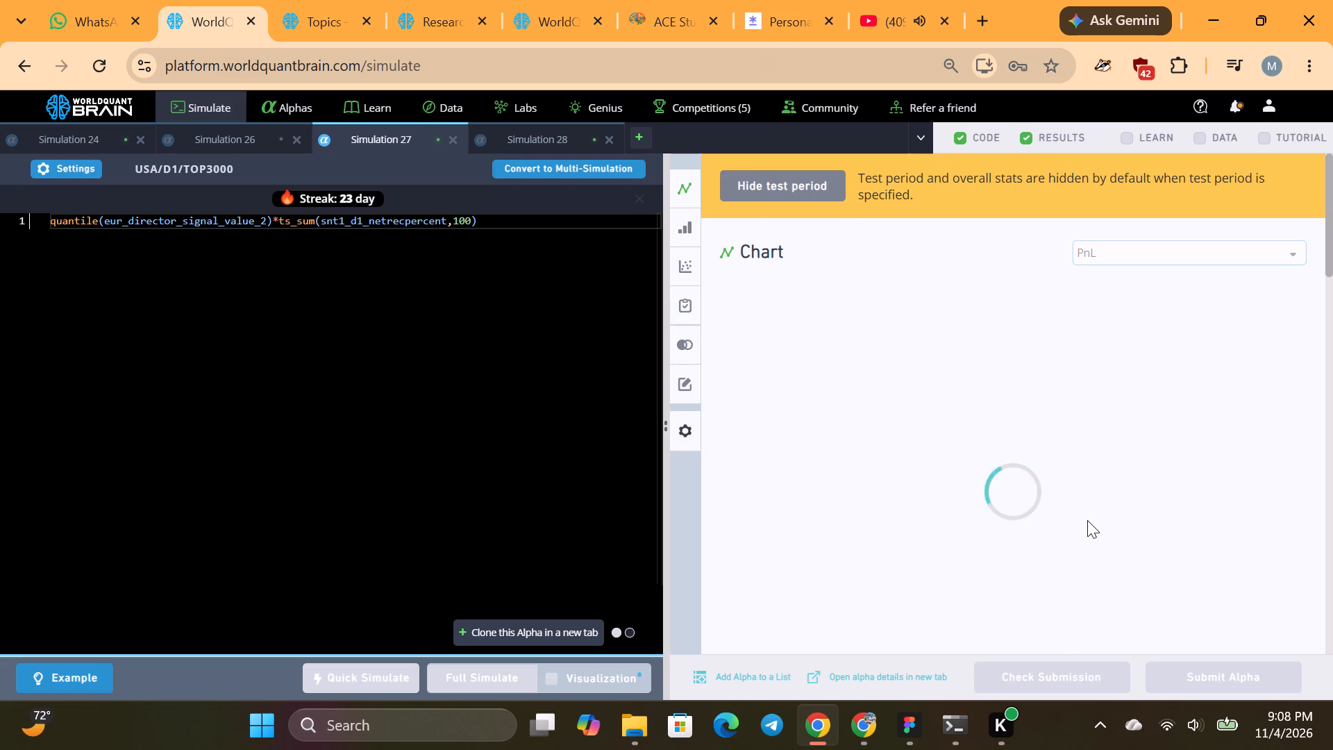
pyautogui.scroll(-4, 1087, 510)
pyautogui.scroll(3, 1094, 511)
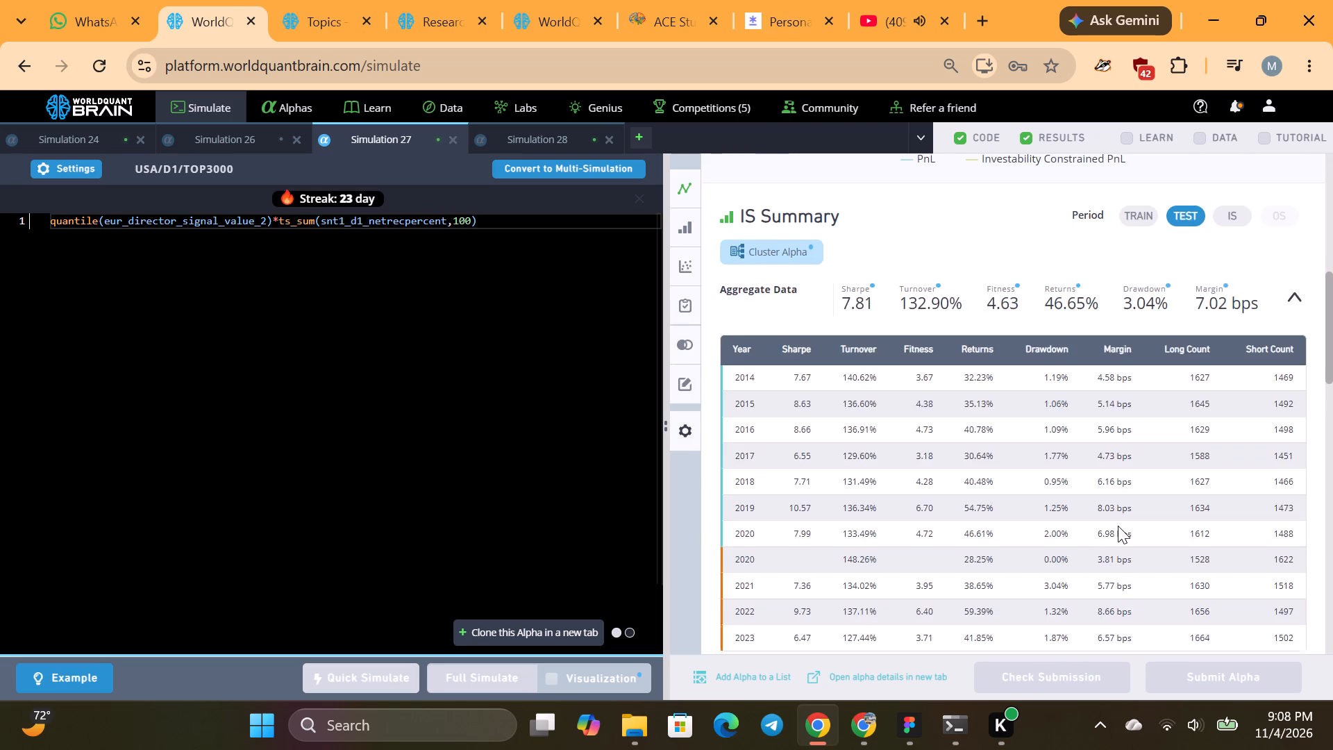
pyautogui.scroll(5, 1118, 526)
pyautogui.scroll(-2, 1121, 527)
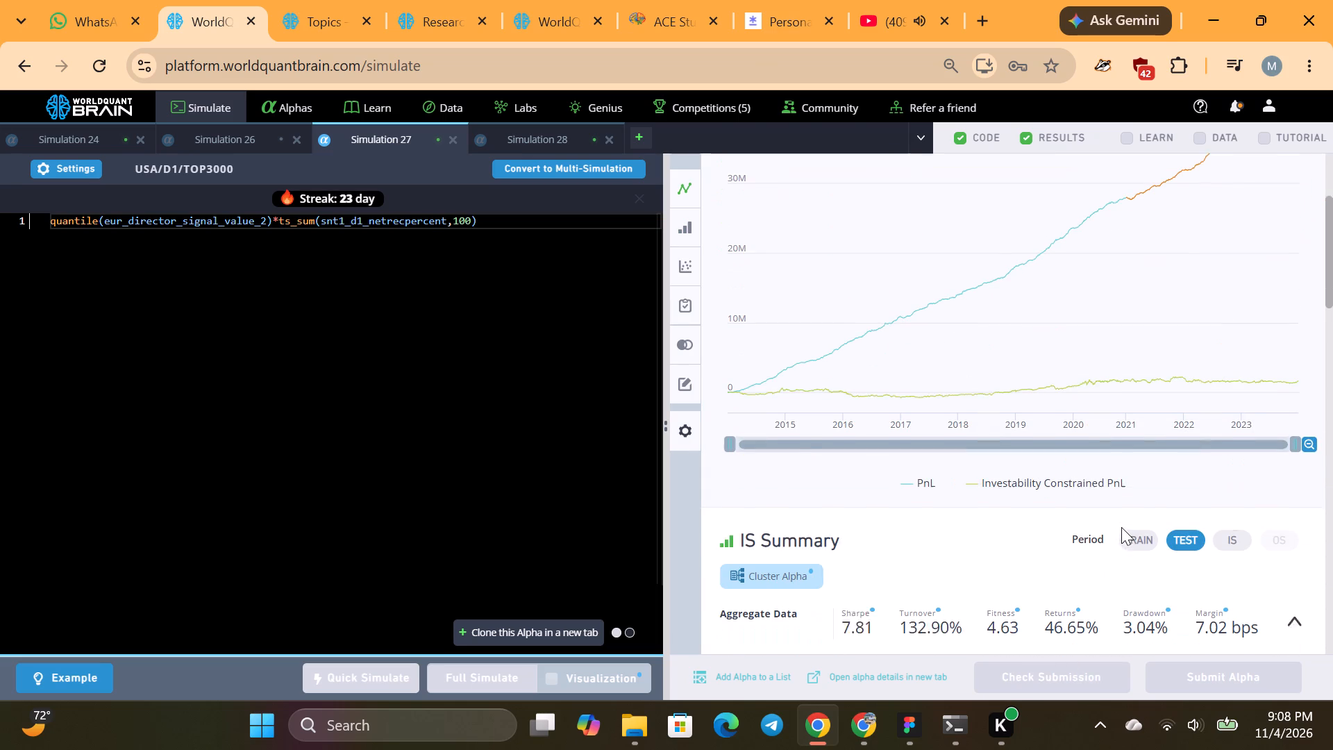
pyautogui.scroll(-11, 1121, 527)
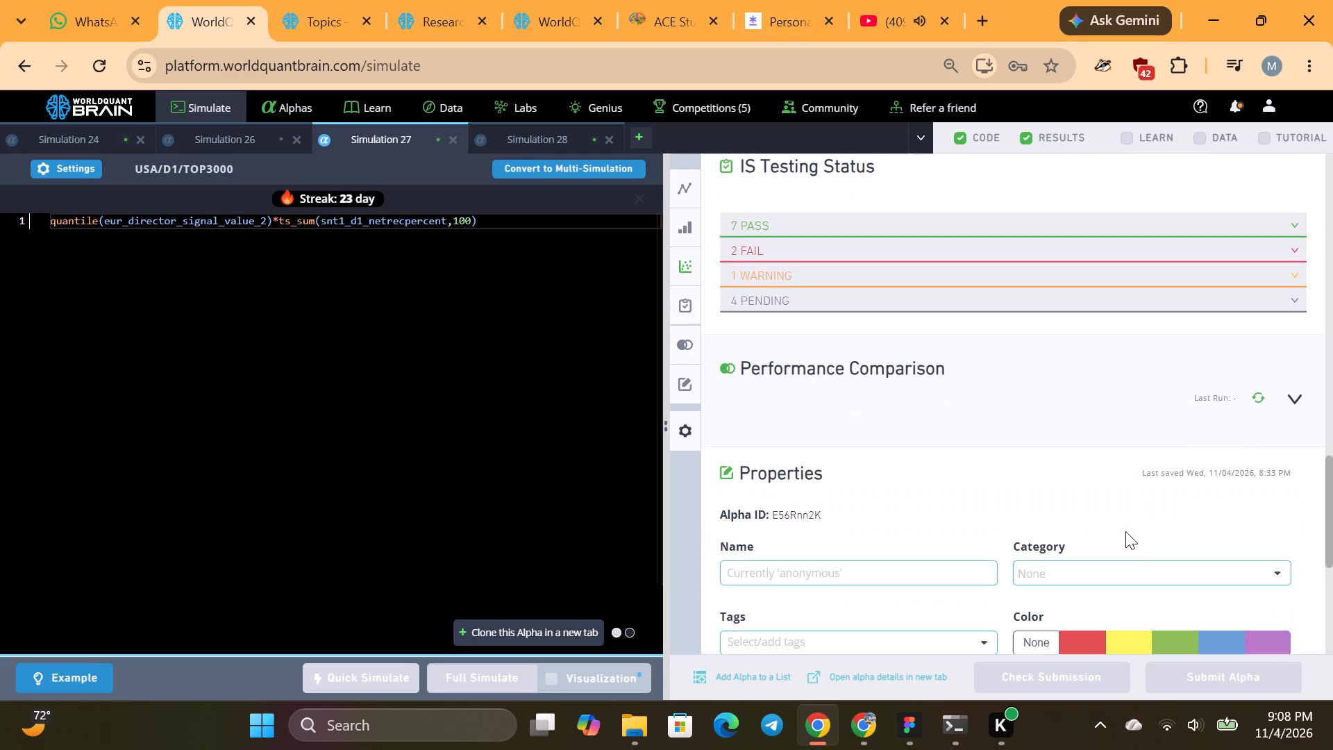
# Expand the failed tests and the warning under IS Testing Status to read their details.
pyautogui.scroll(2, 1127, 526)
pyautogui.click(1023, 456)
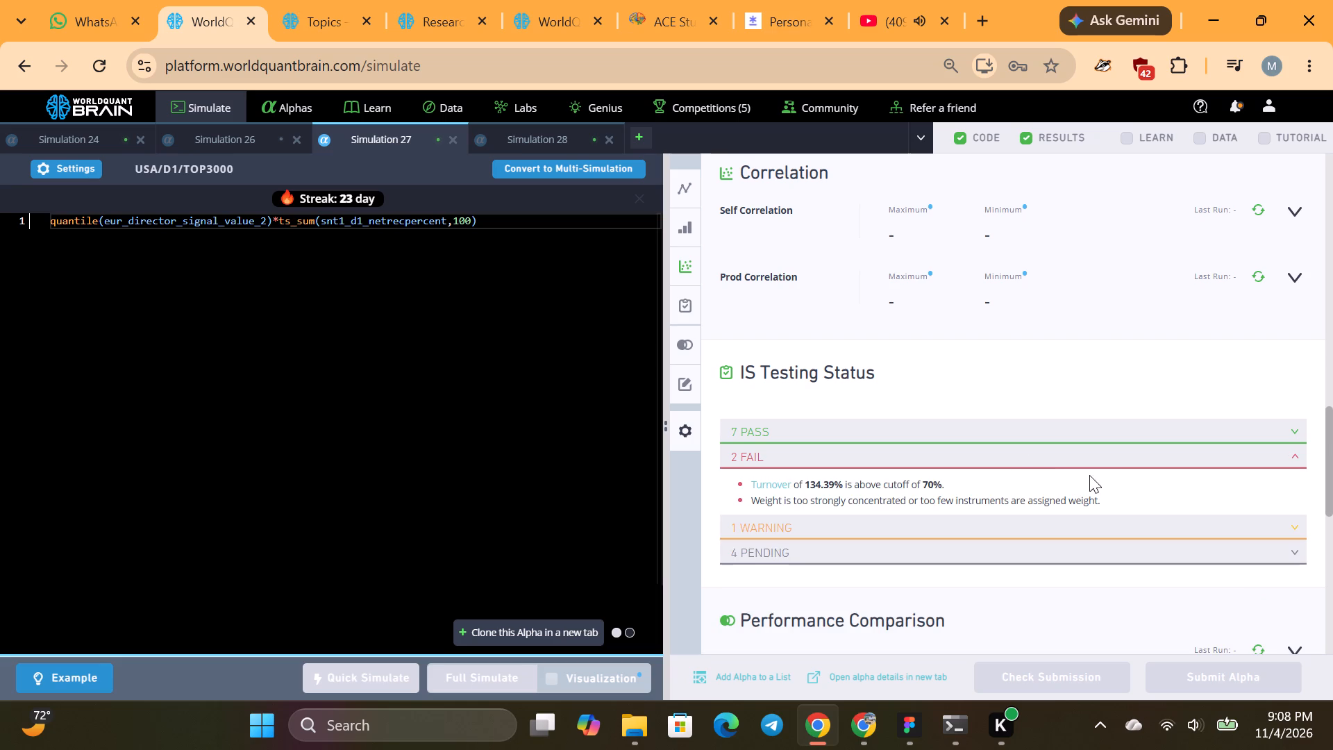
pyautogui.click(998, 531)
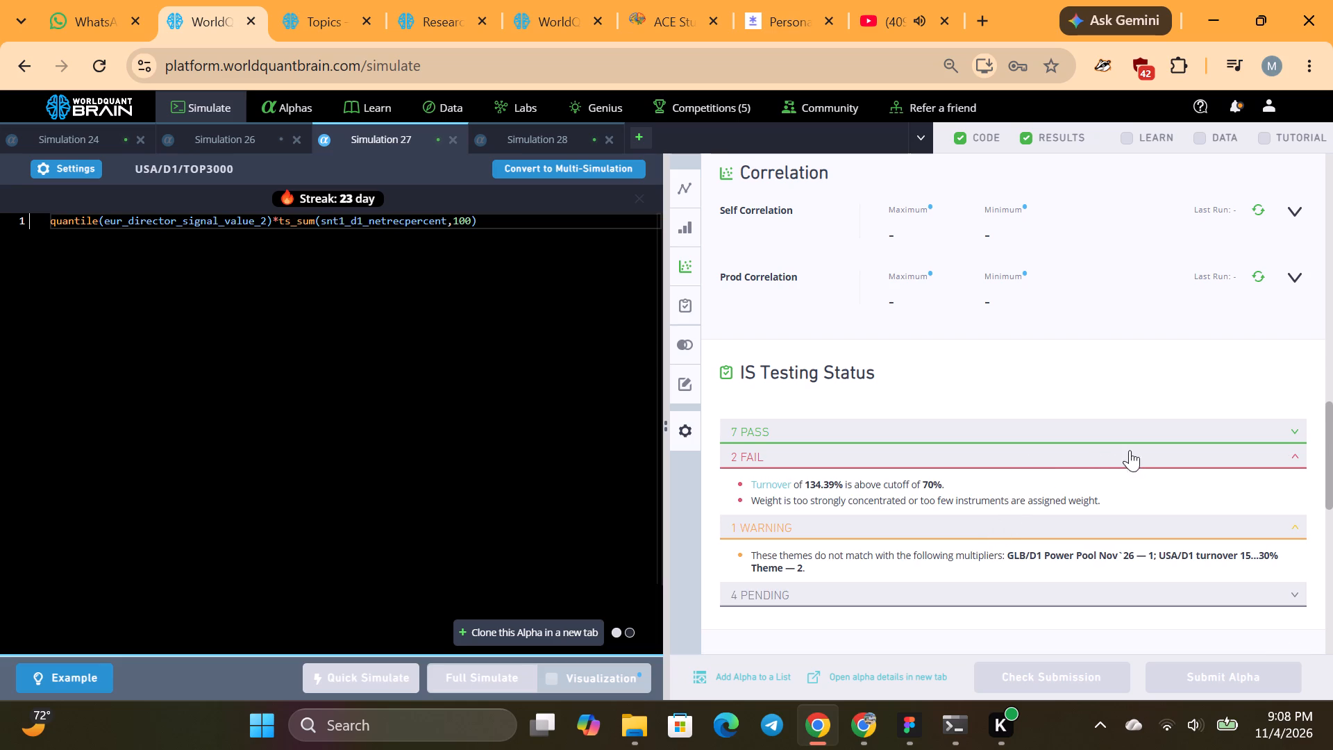
# Run the Prod Correlation check for the Simulation 27 alpha.
pyautogui.click(1259, 269)
pyautogui.scroll(4, 1151, 365)
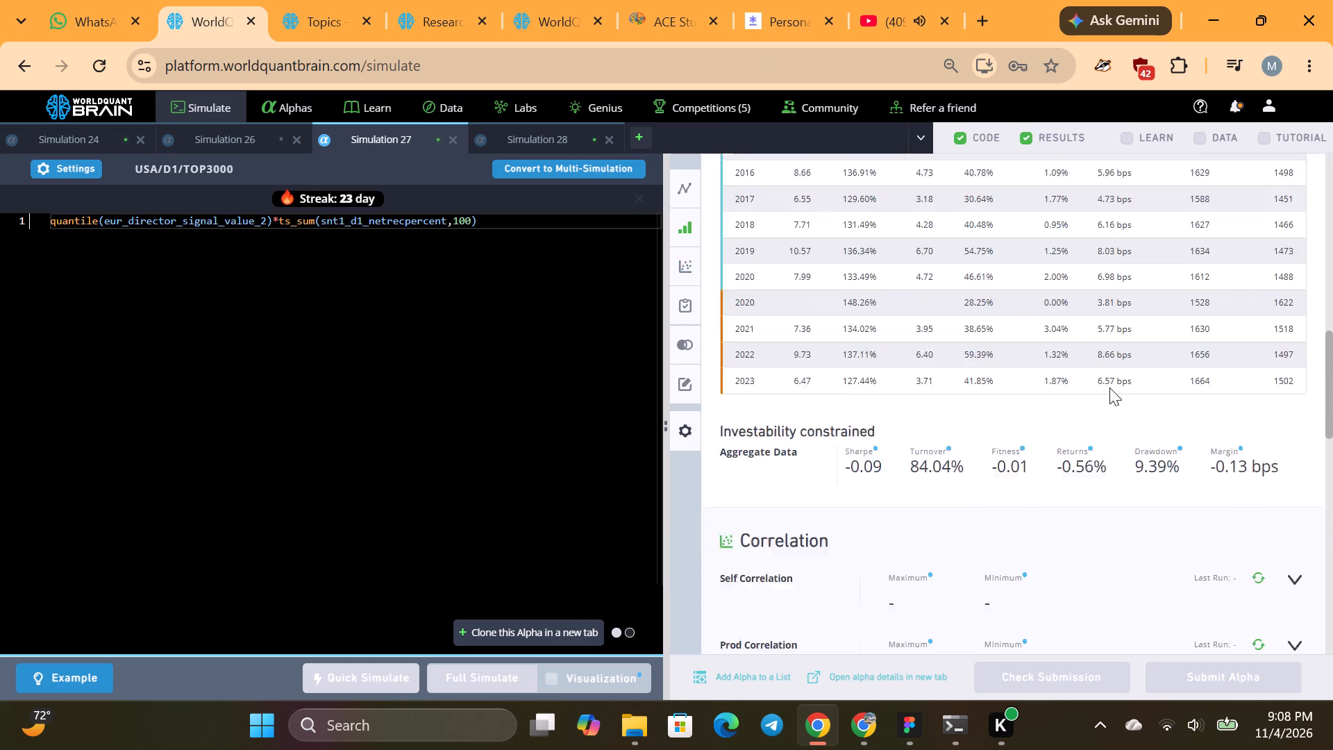
pyautogui.scroll(3, 1107, 389)
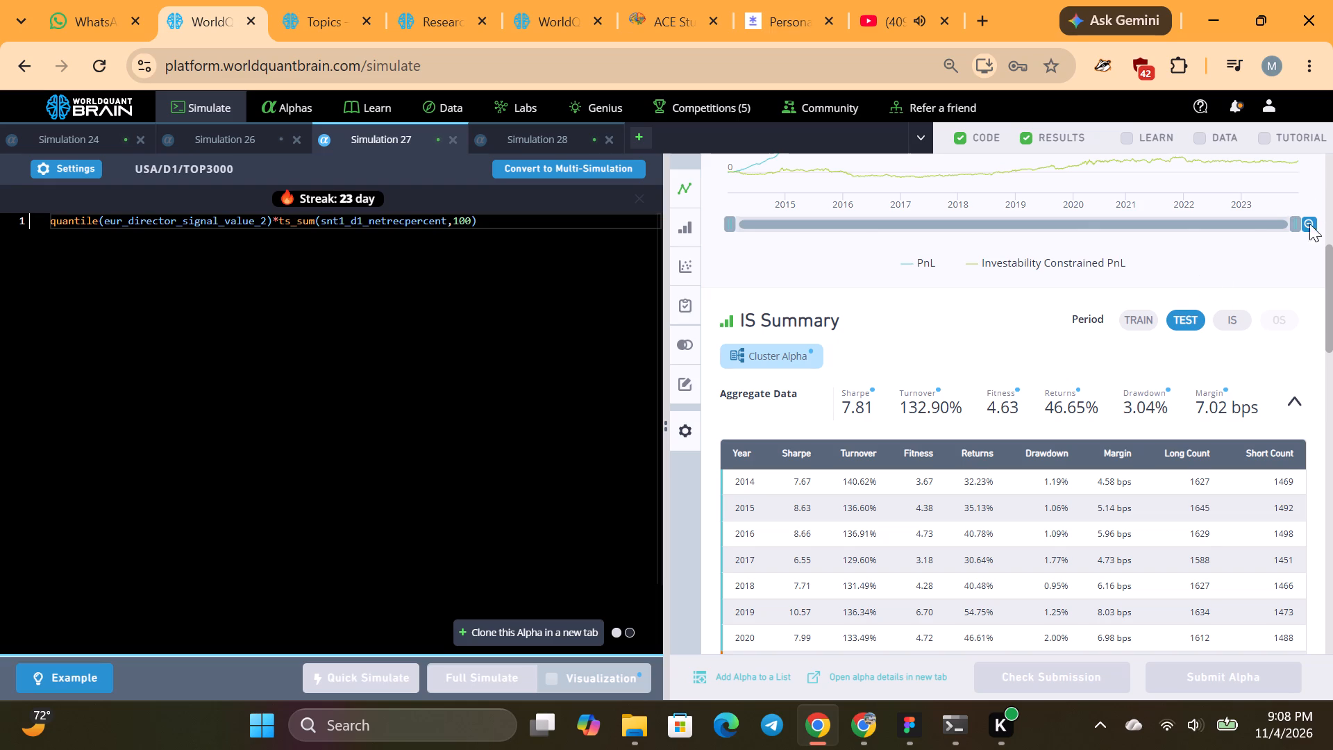
pyautogui.scroll(-5, 1093, 332)
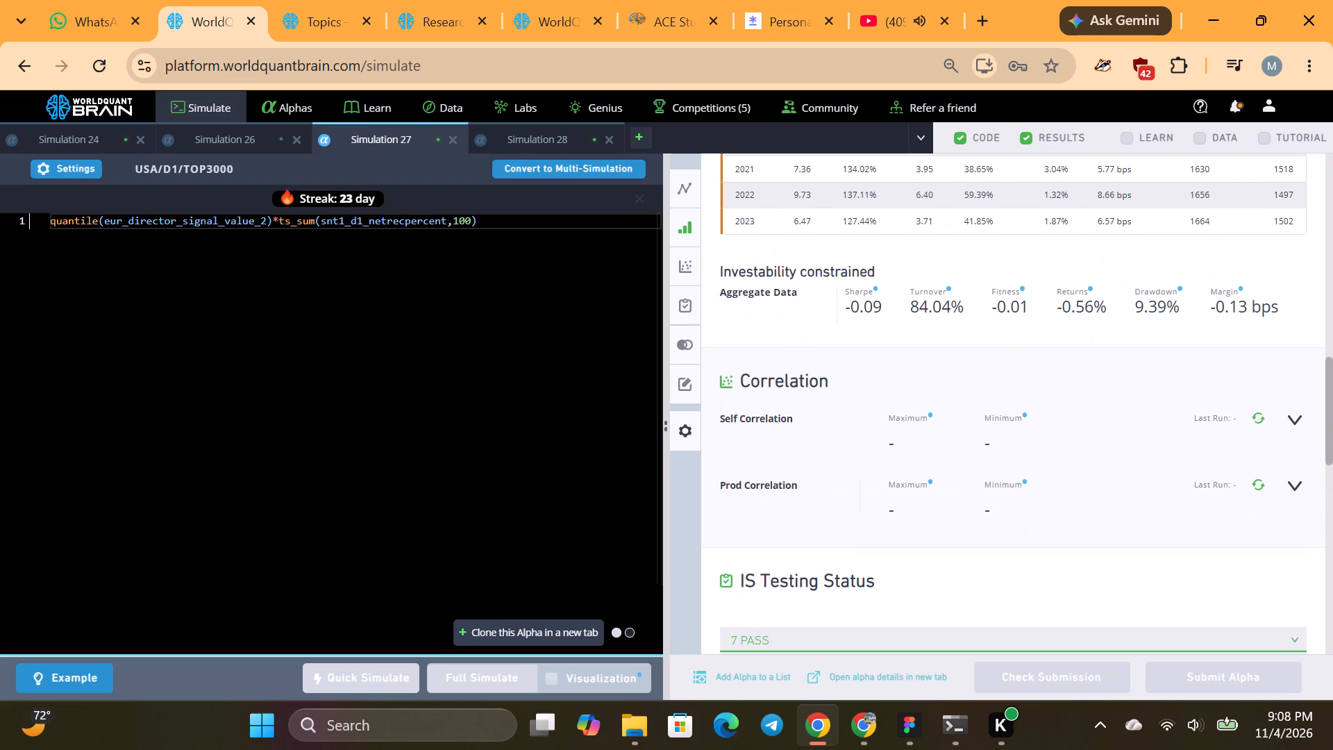
pyautogui.tripleClick(1258, 485)
pyautogui.click(1258, 485)
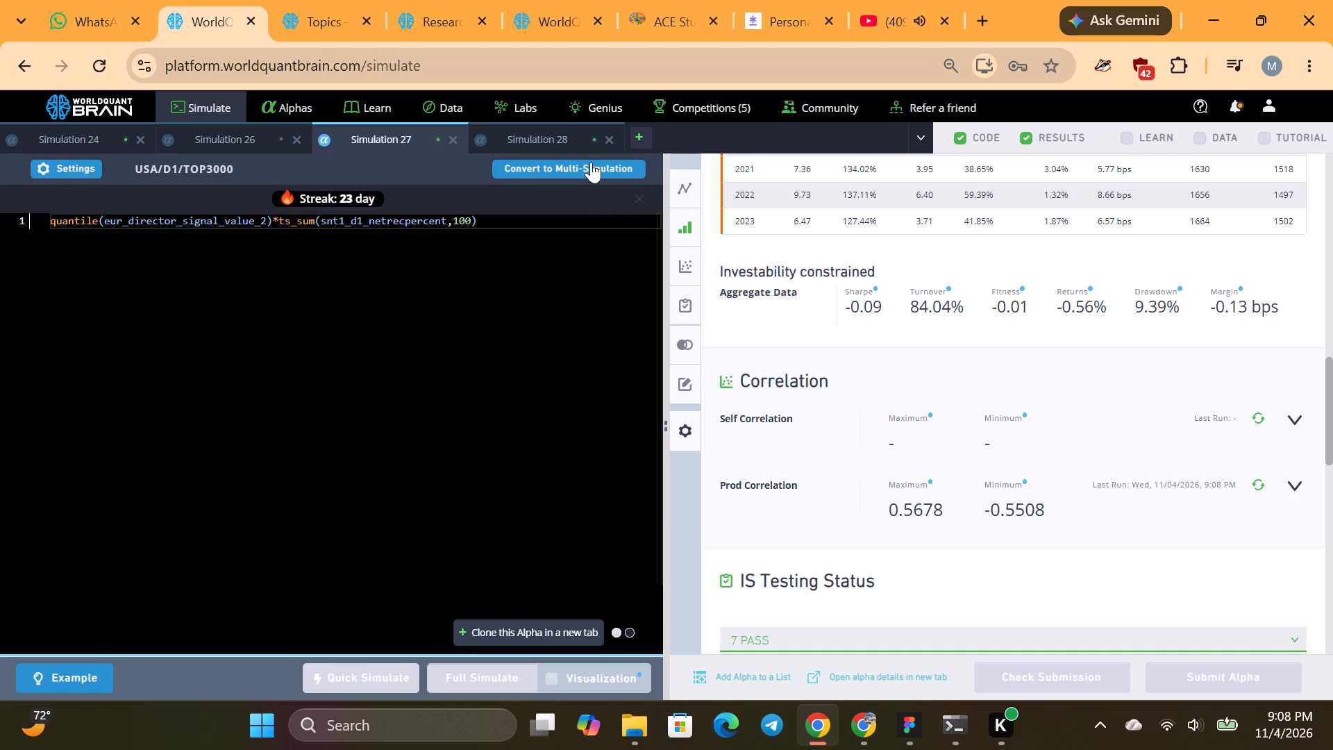
# Close the Simulation 28, 26 and 24 tabs, leaving only Simulation 27 open.
pyautogui.click(613, 138)
pyautogui.click(297, 146)
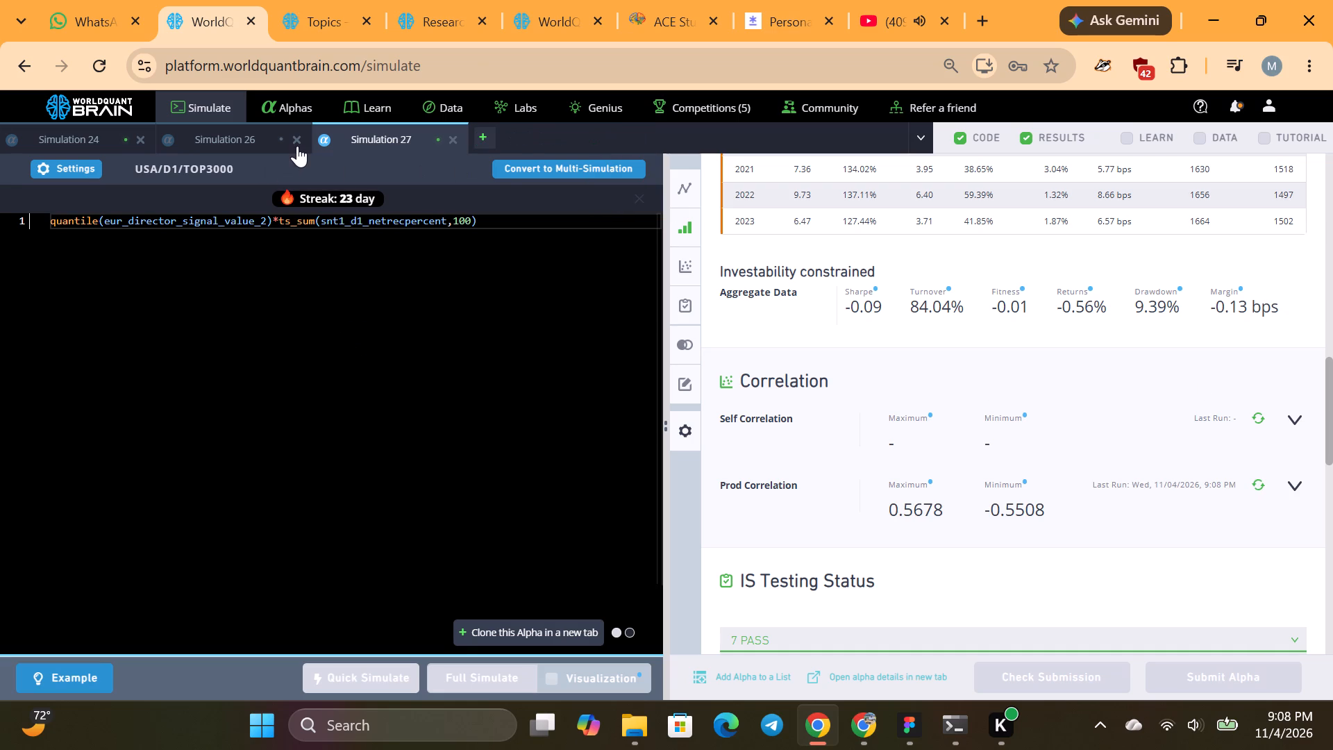
pyautogui.click(142, 140)
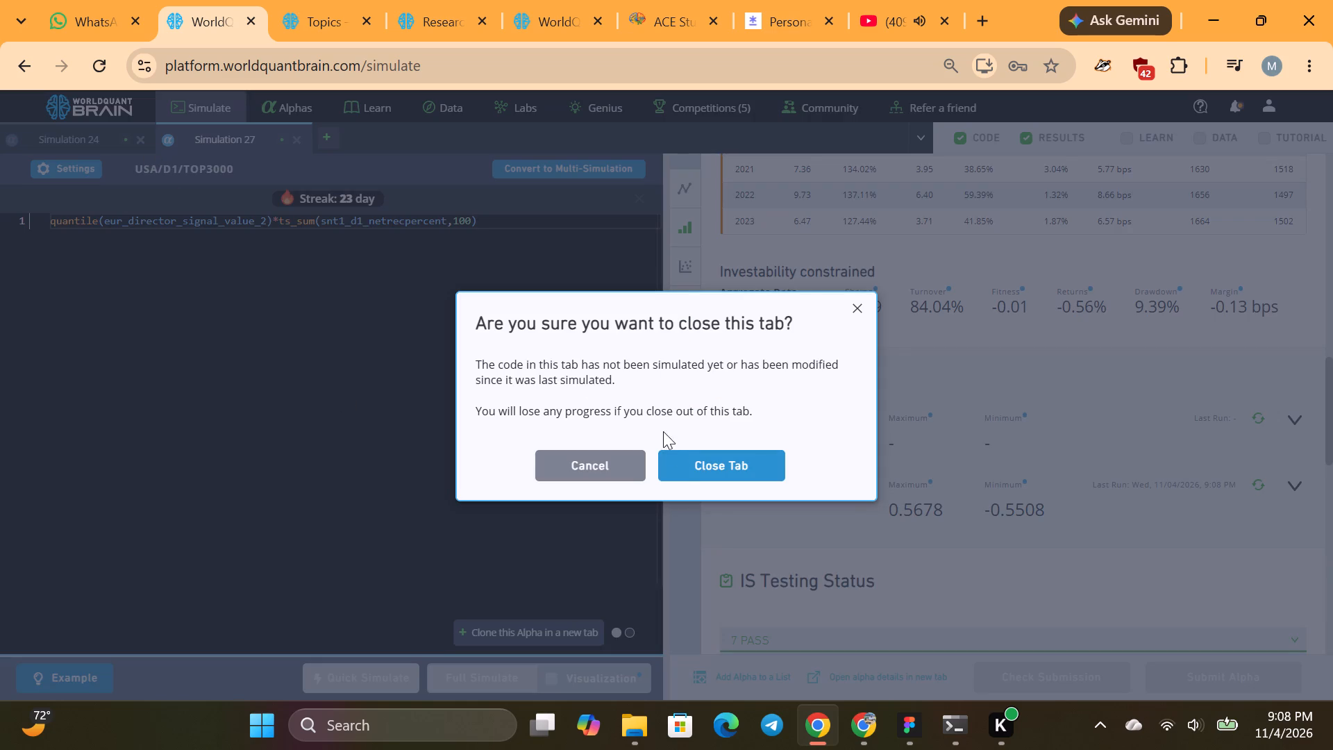
pyautogui.click(689, 457)
# Clone the Simulation 27 alpha and fully simulate it with the quantile term changed to ts_rank(quantile(eur_director_signal_value_2),100).
pyautogui.click(480, 628)
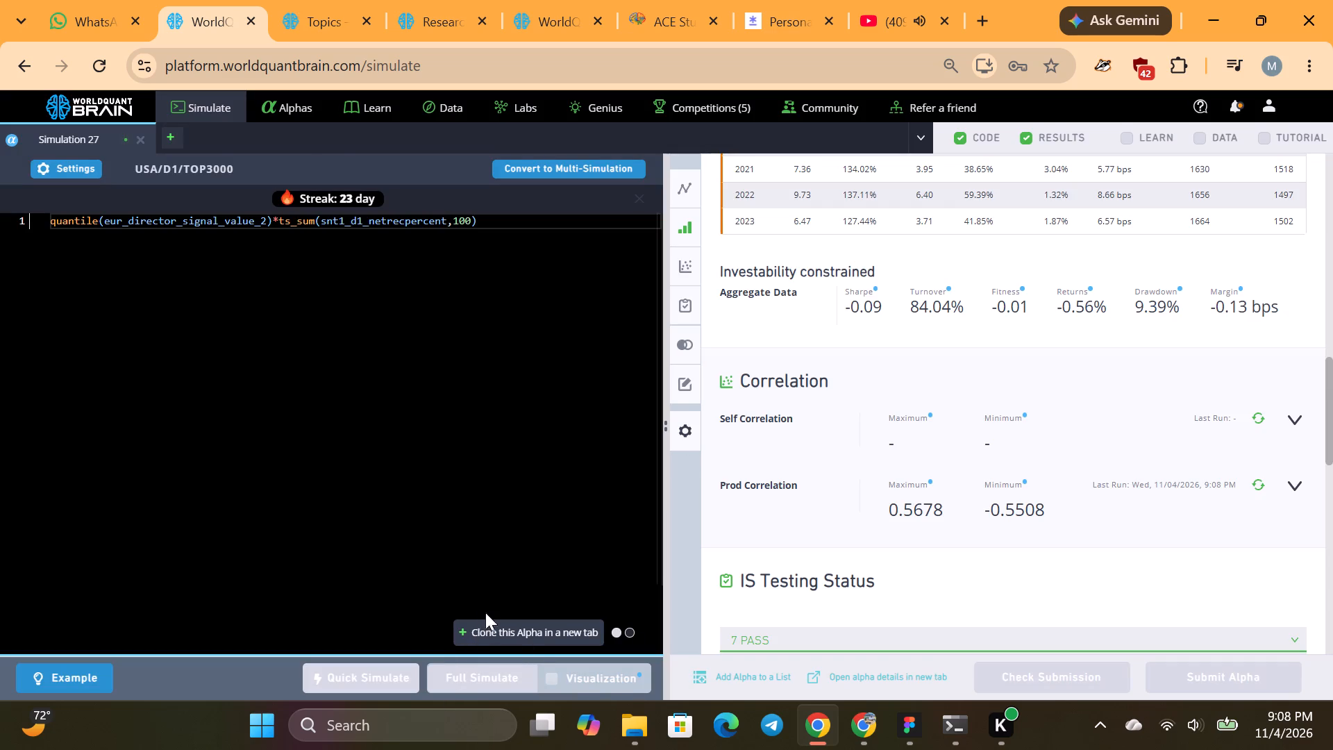
pyautogui.hotkey('shift', '(')
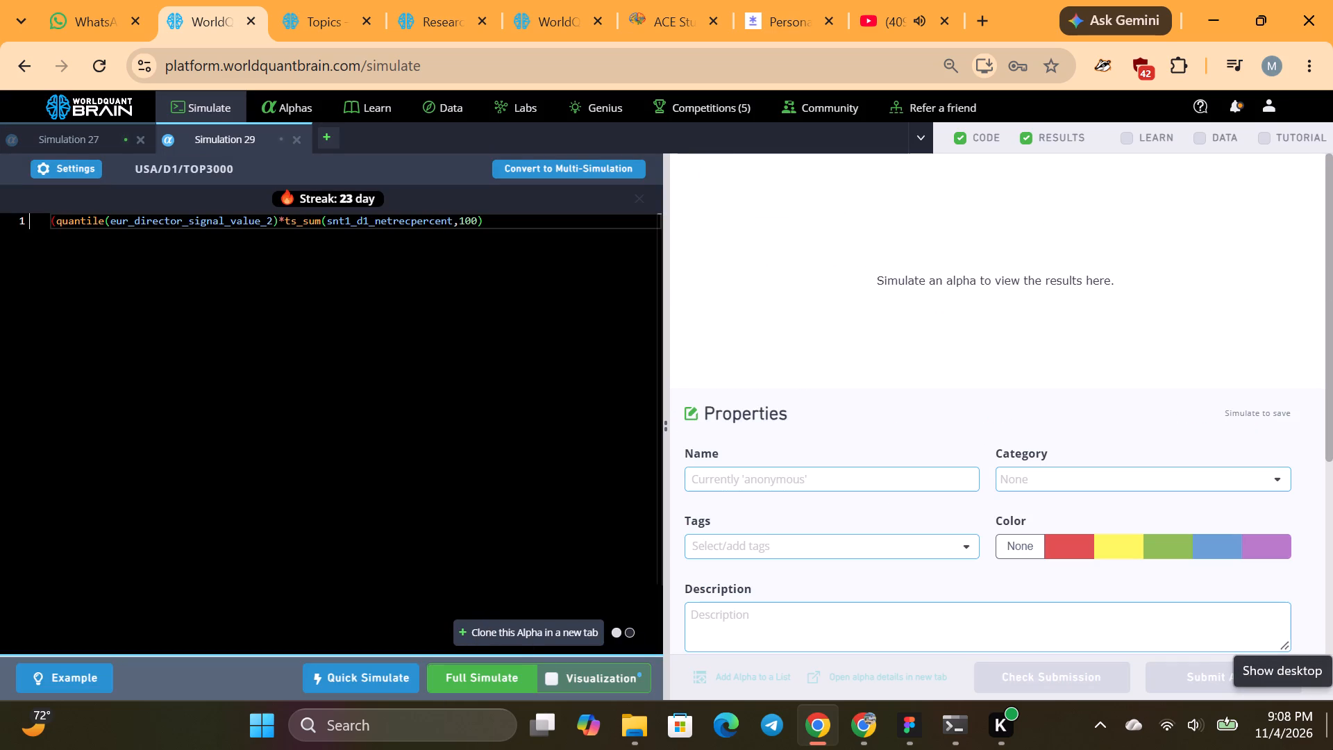
pyautogui.press('Left')
pyautogui.write('tsar')
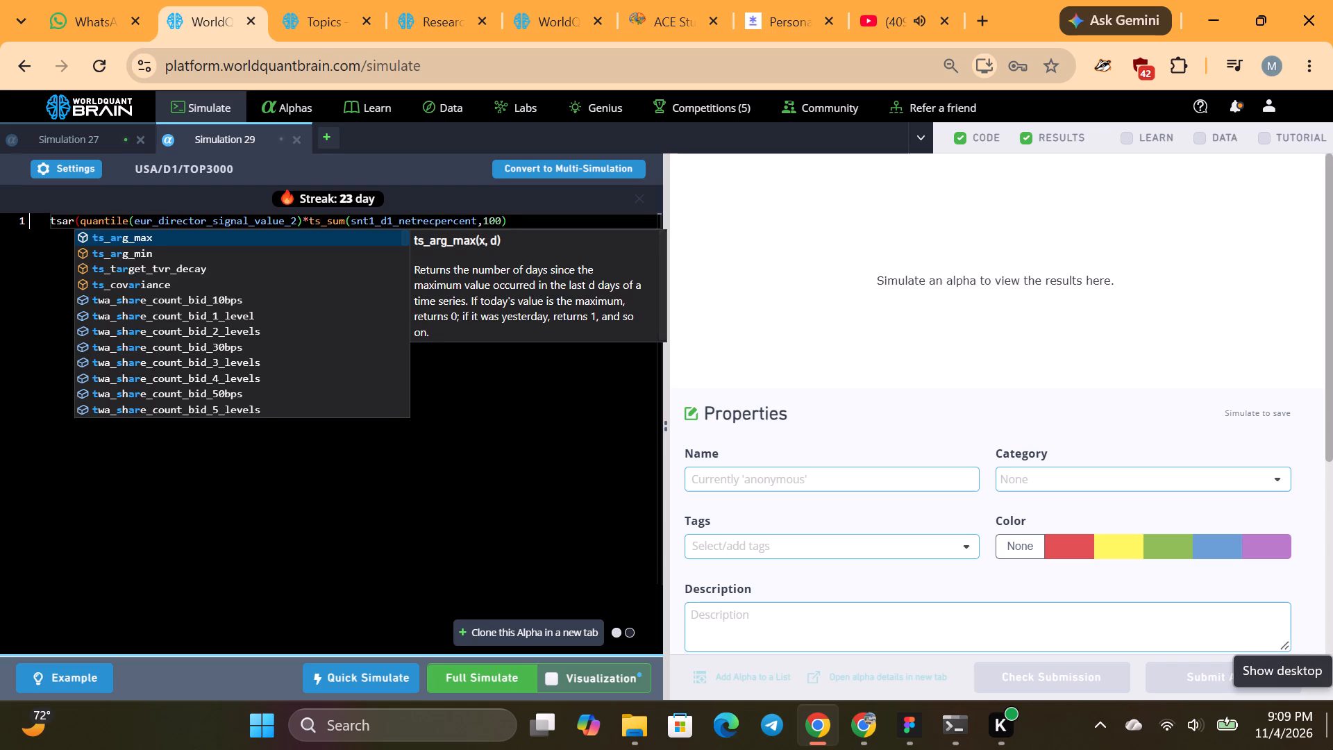
pyautogui.press('BackSpace')
pyautogui.press('BackSpace')
pyautogui.write('rank')
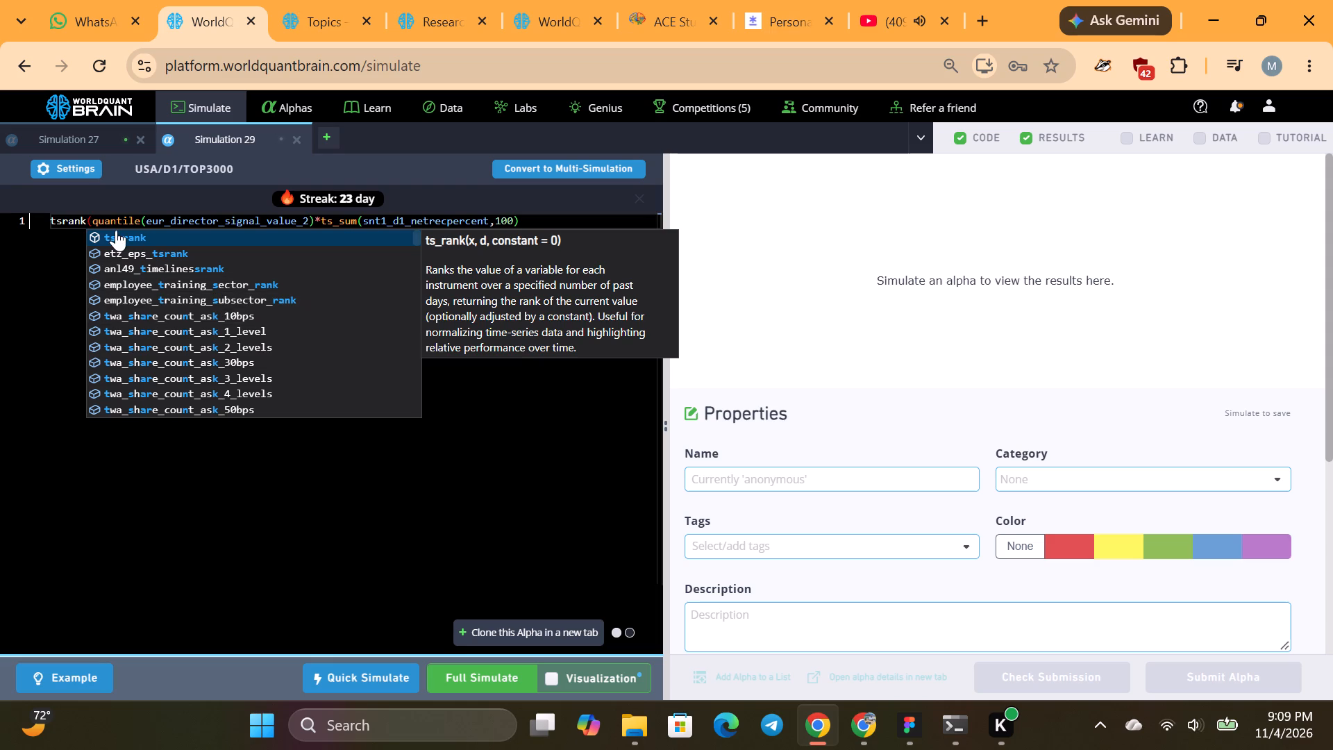
pyautogui.click(117, 231)
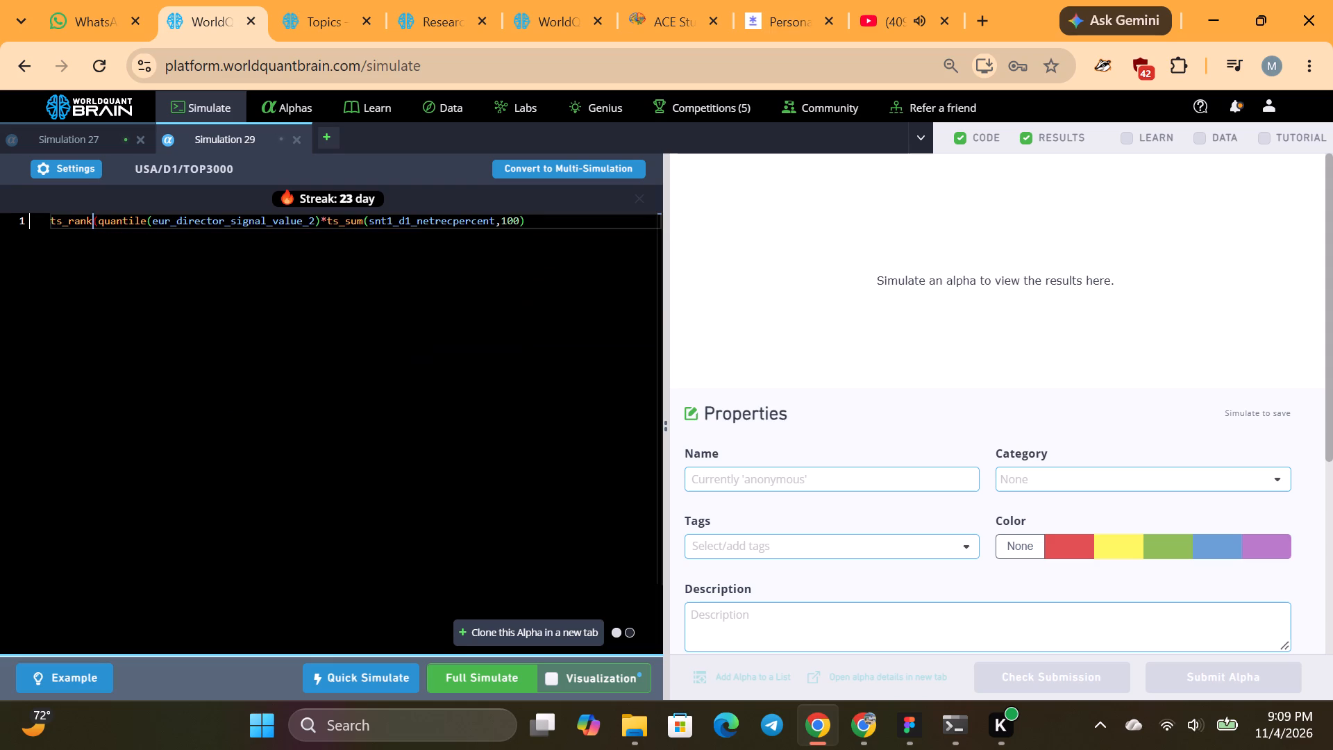
pyautogui.click(320, 221)
pyautogui.write(',100')
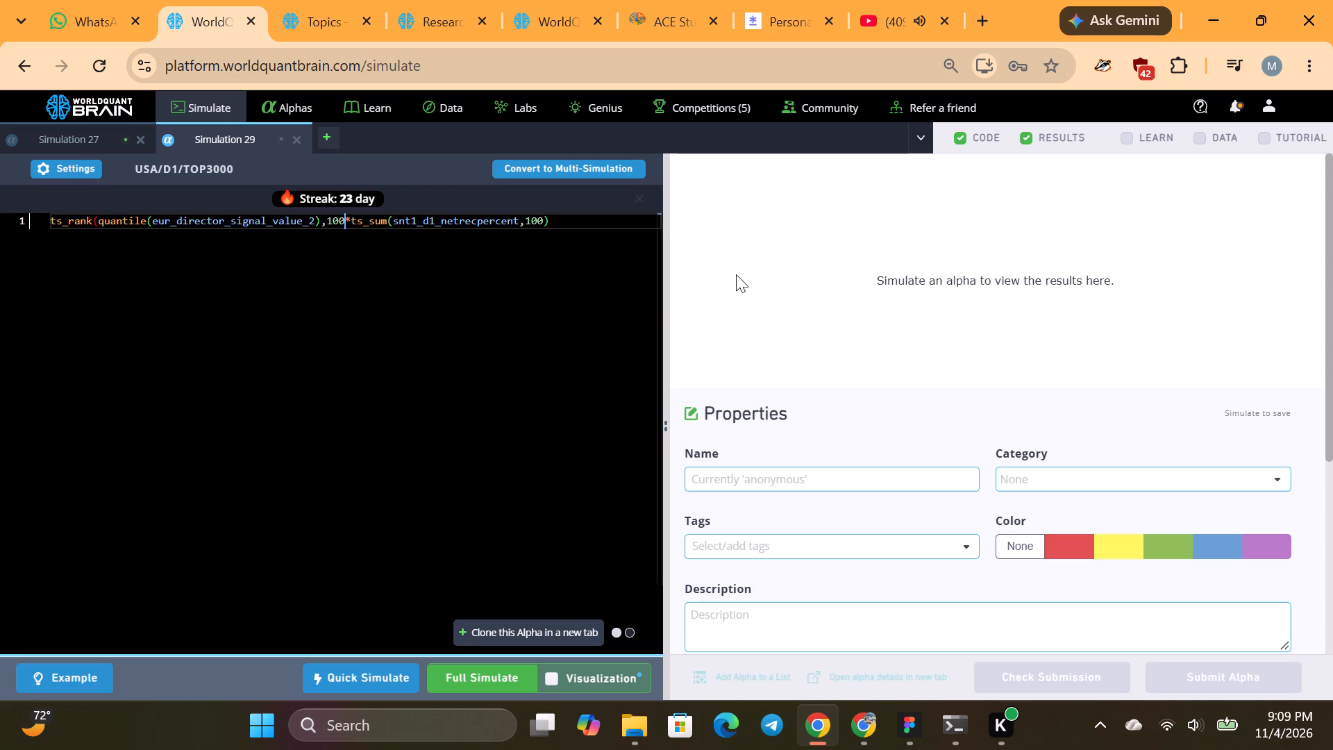
pyautogui.hotkey('shift', ')')
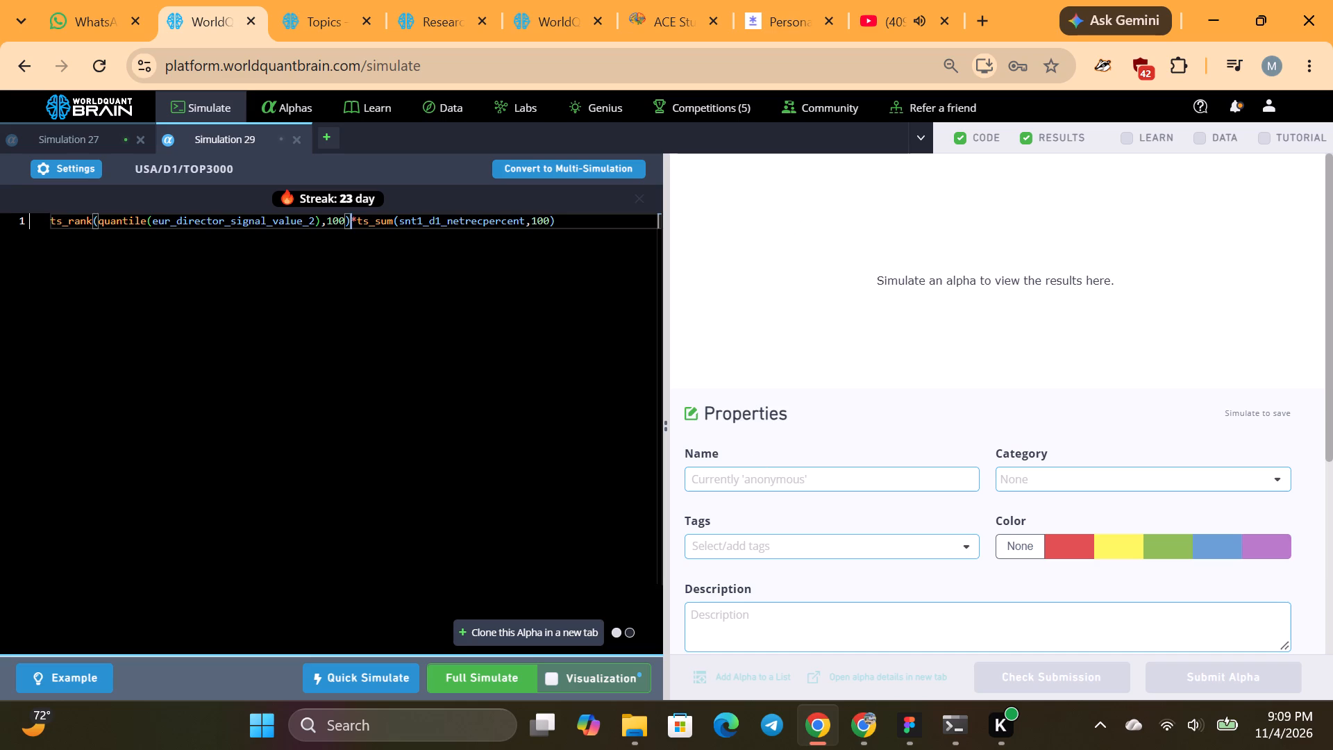
pyautogui.click(518, 672)
# Clone the ts_rank alpha and run a full simulation with ts_rank replaced by ts_scale.
pyautogui.click(517, 632)
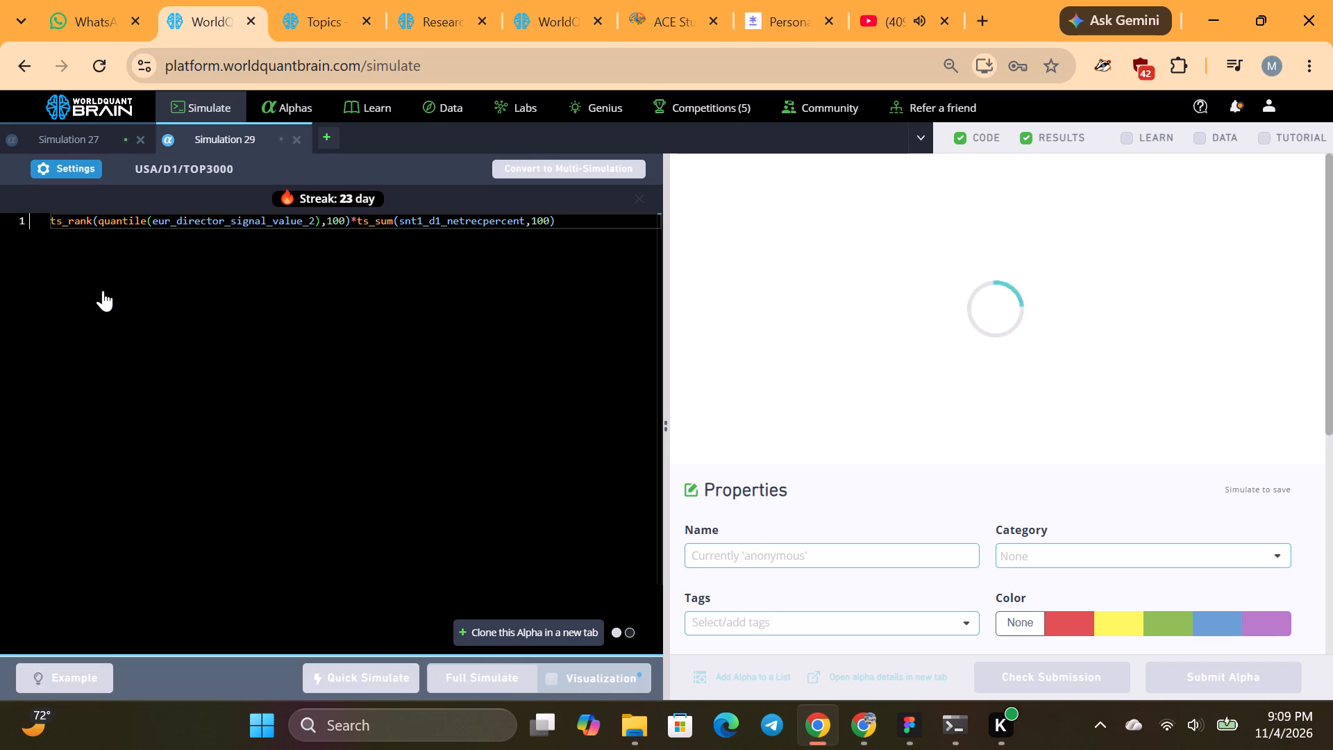
pyautogui.click(92, 219)
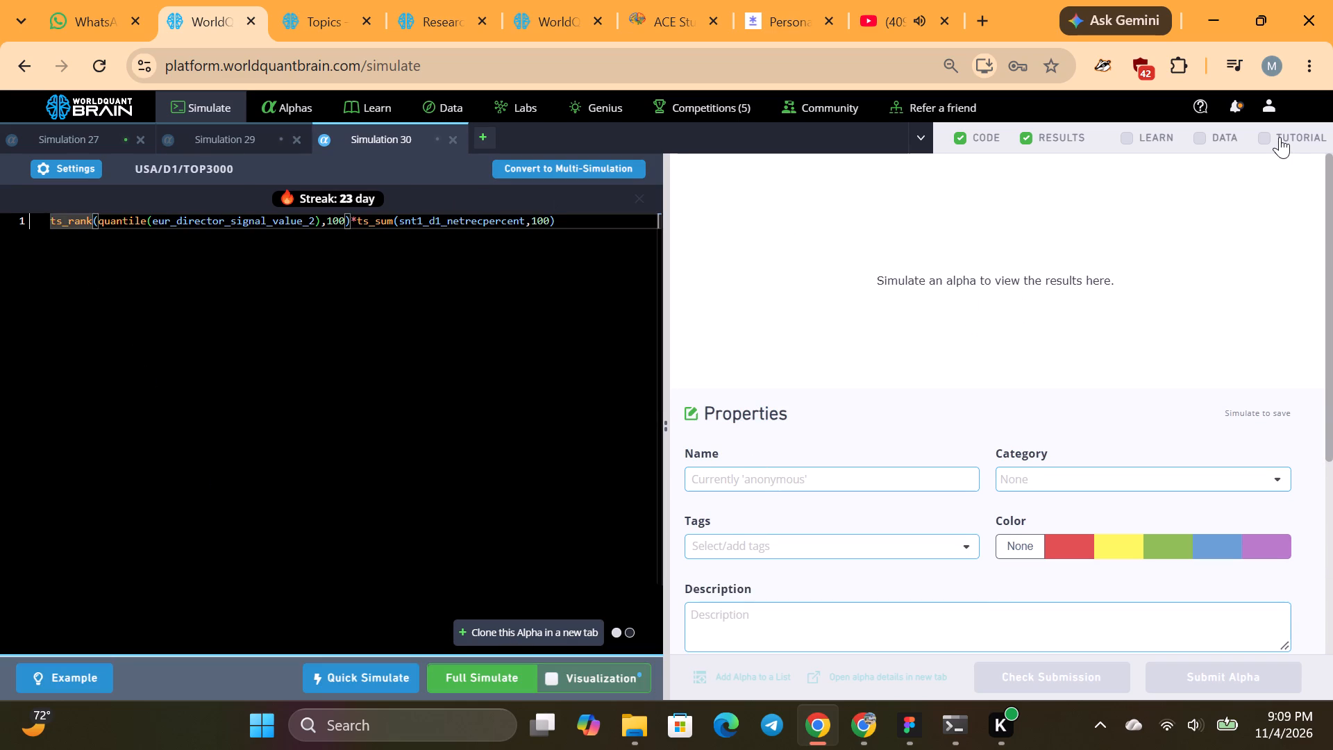
pyautogui.press('BackSpace')
pyautogui.press('BackSpace')
pyautogui.press('BackSpace')
pyautogui.press('BackSpace')
pyautogui.write('sa')
pyautogui.press('BackSpace')
pyautogui.write('cale')
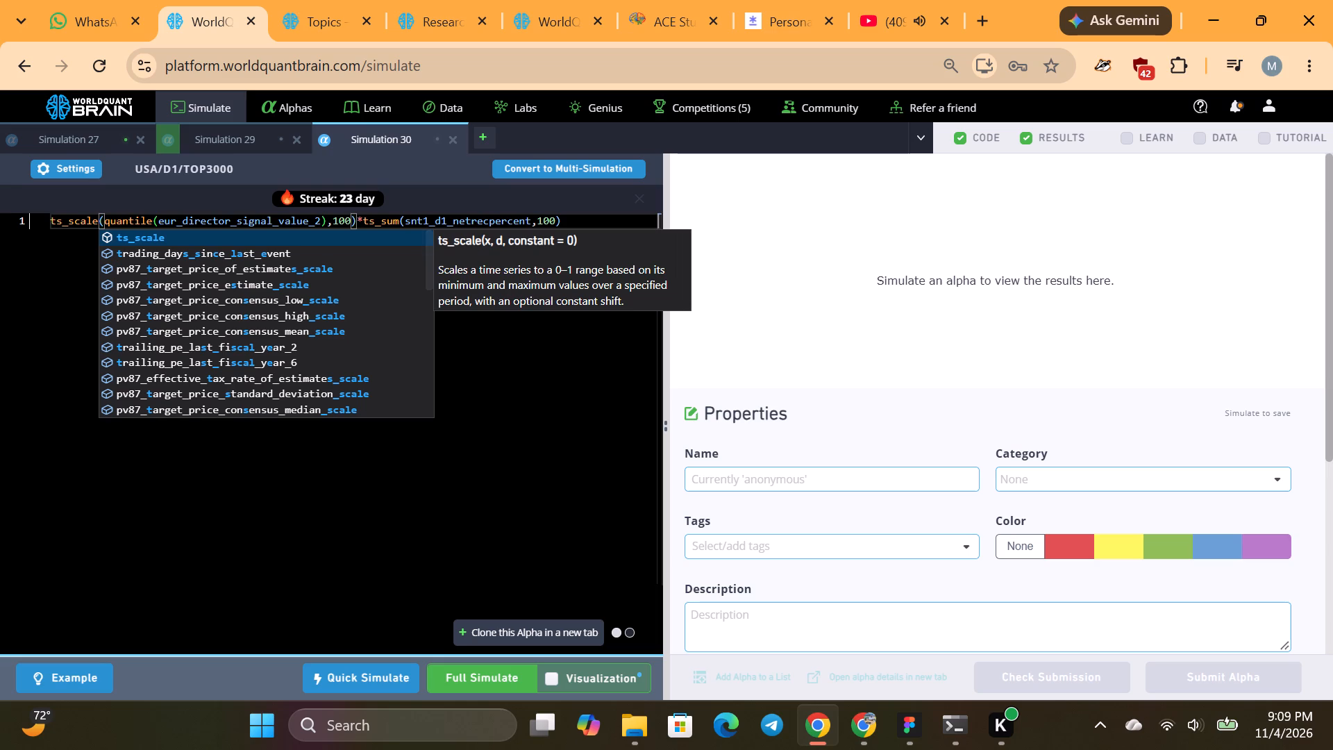
pyautogui.click(476, 681)
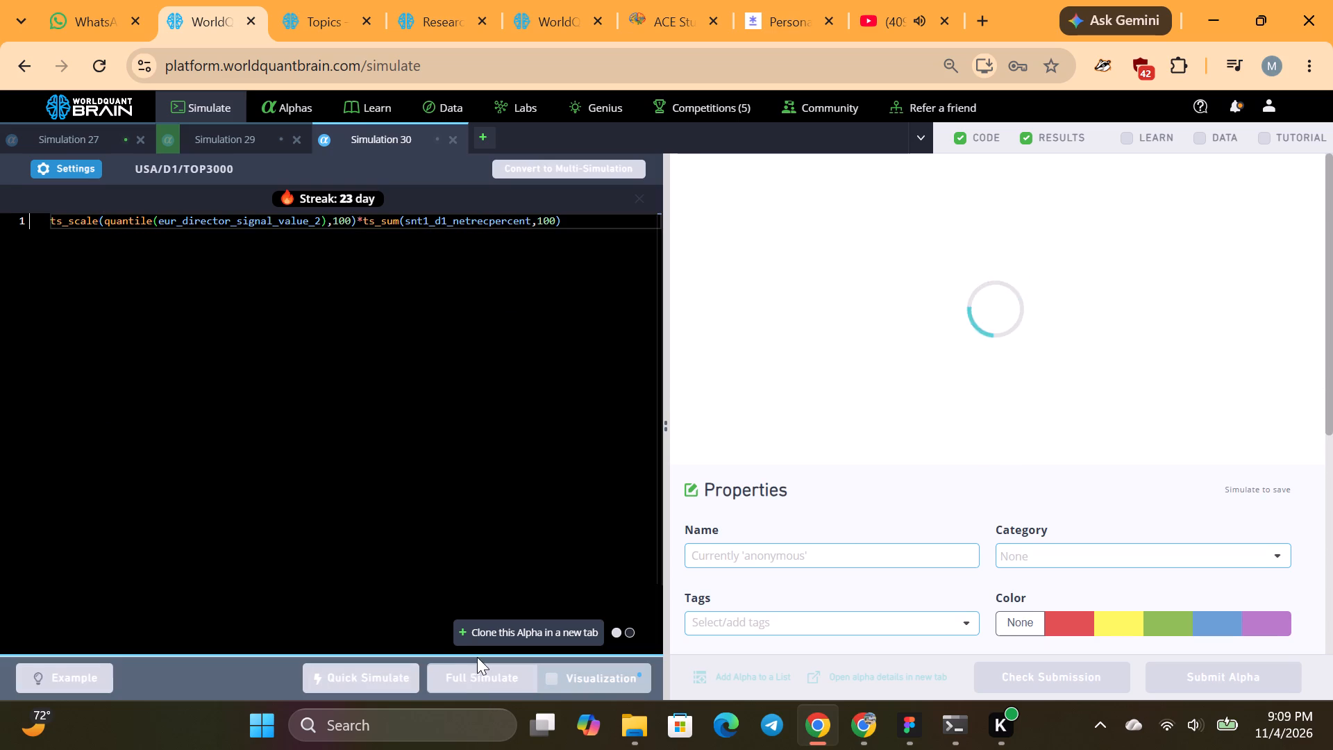
# Clone the ts_scale alpha and run a full simulation with ts_scale replaced by ts_zscore.
pyautogui.click(487, 633)
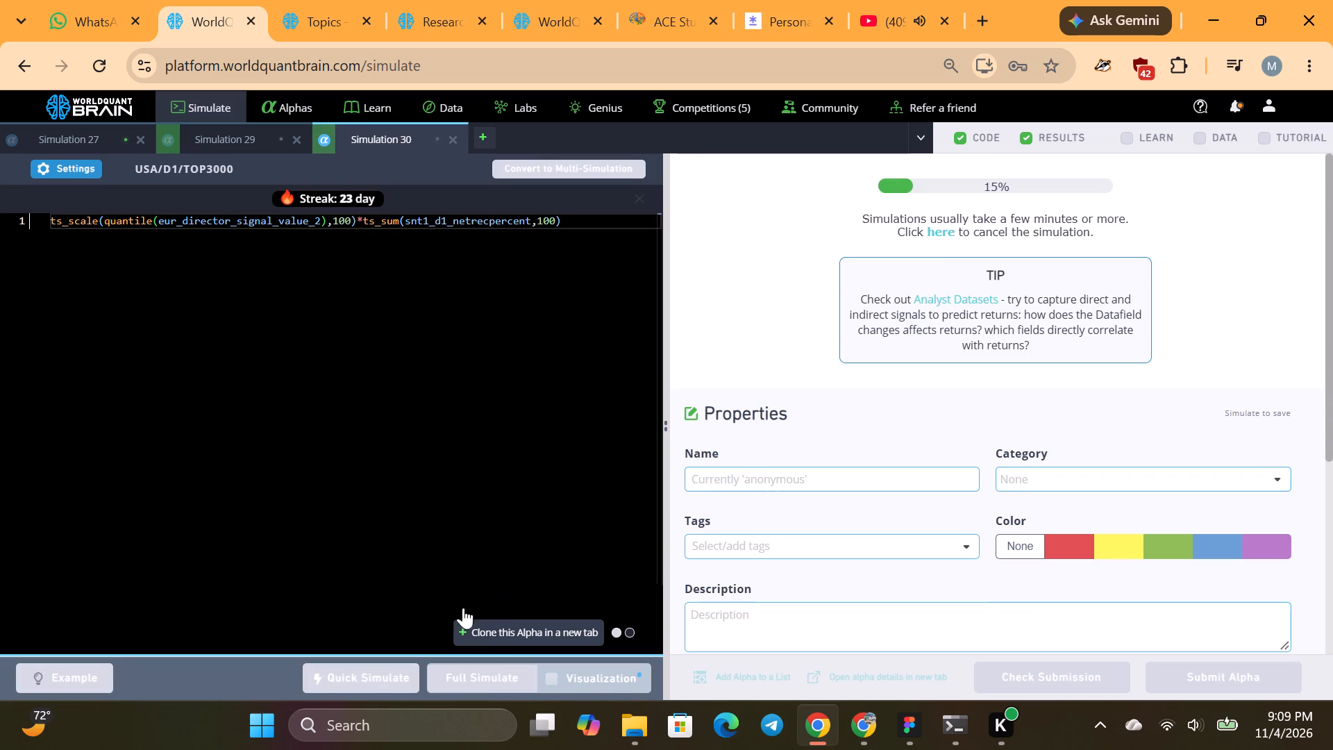
pyautogui.click(99, 221)
pyautogui.press('BackSpace')
pyautogui.press('BackSpace')
pyautogui.press('BackSpace')
pyautogui.press('BackSpace')
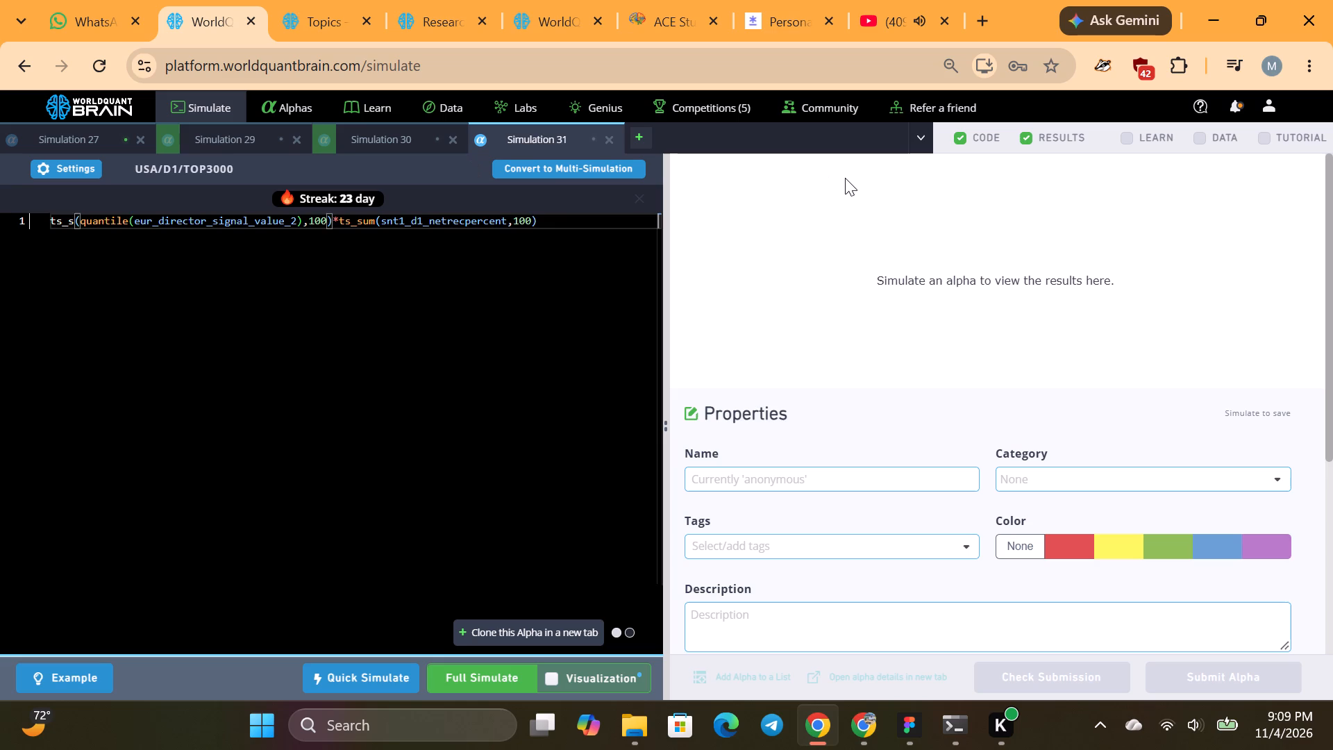
pyautogui.press('BackSpace')
pyautogui.write('zscore')
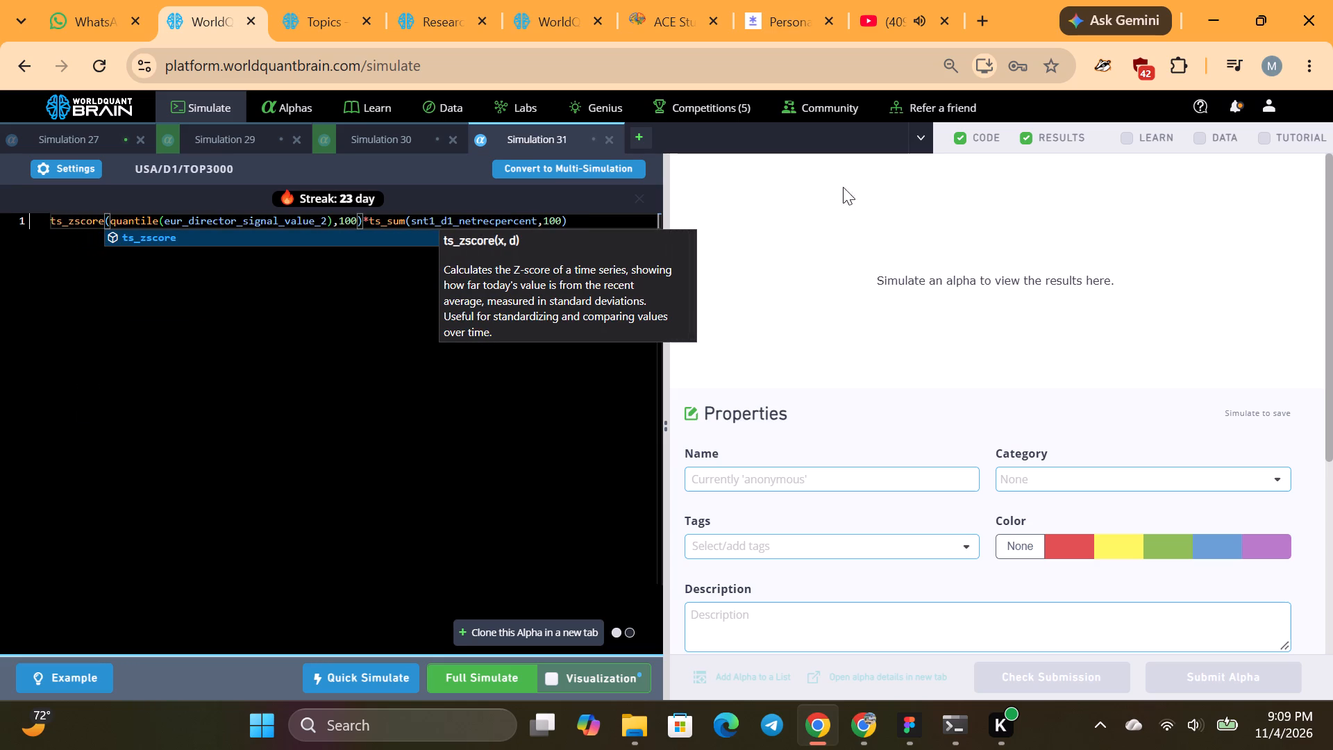
pyautogui.click(505, 688)
# Clone the ts_zscore alpha and run a full simulation with ts_zscore replaced by ts_mean.
pyautogui.click(512, 633)
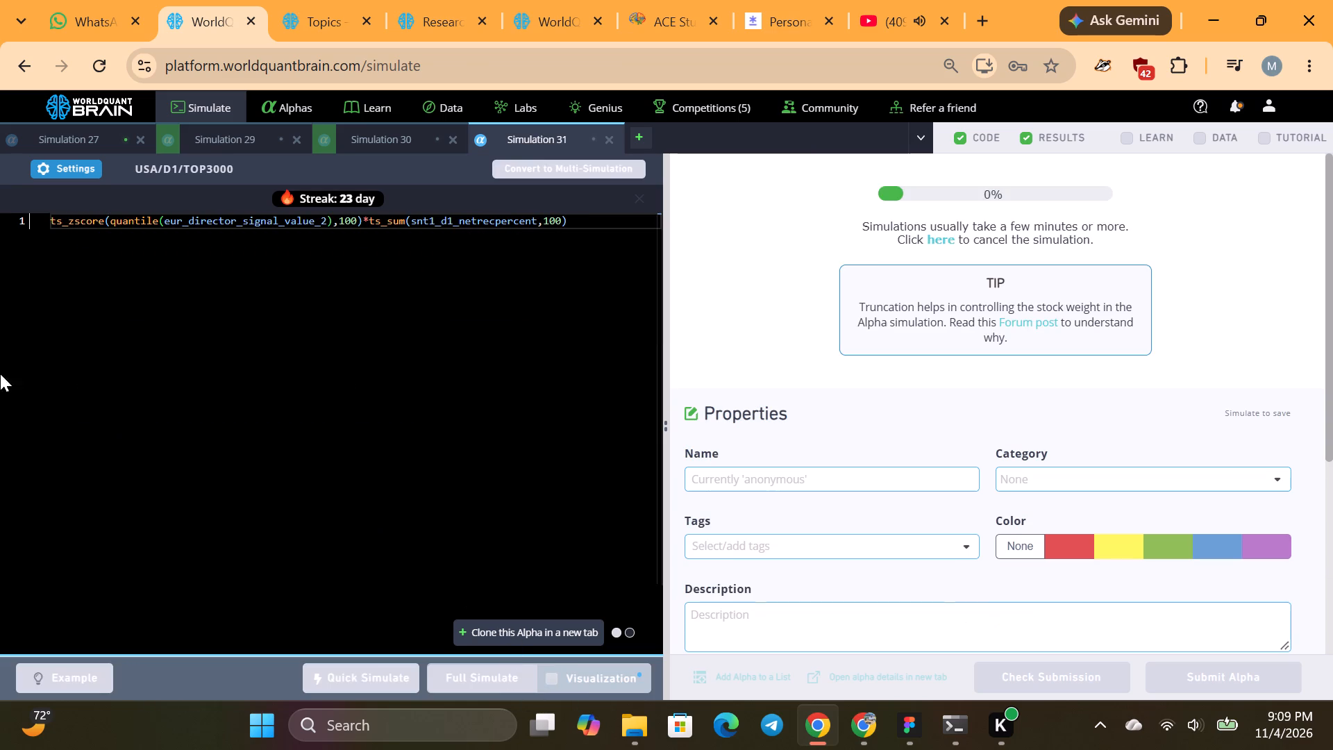
pyautogui.click(102, 226)
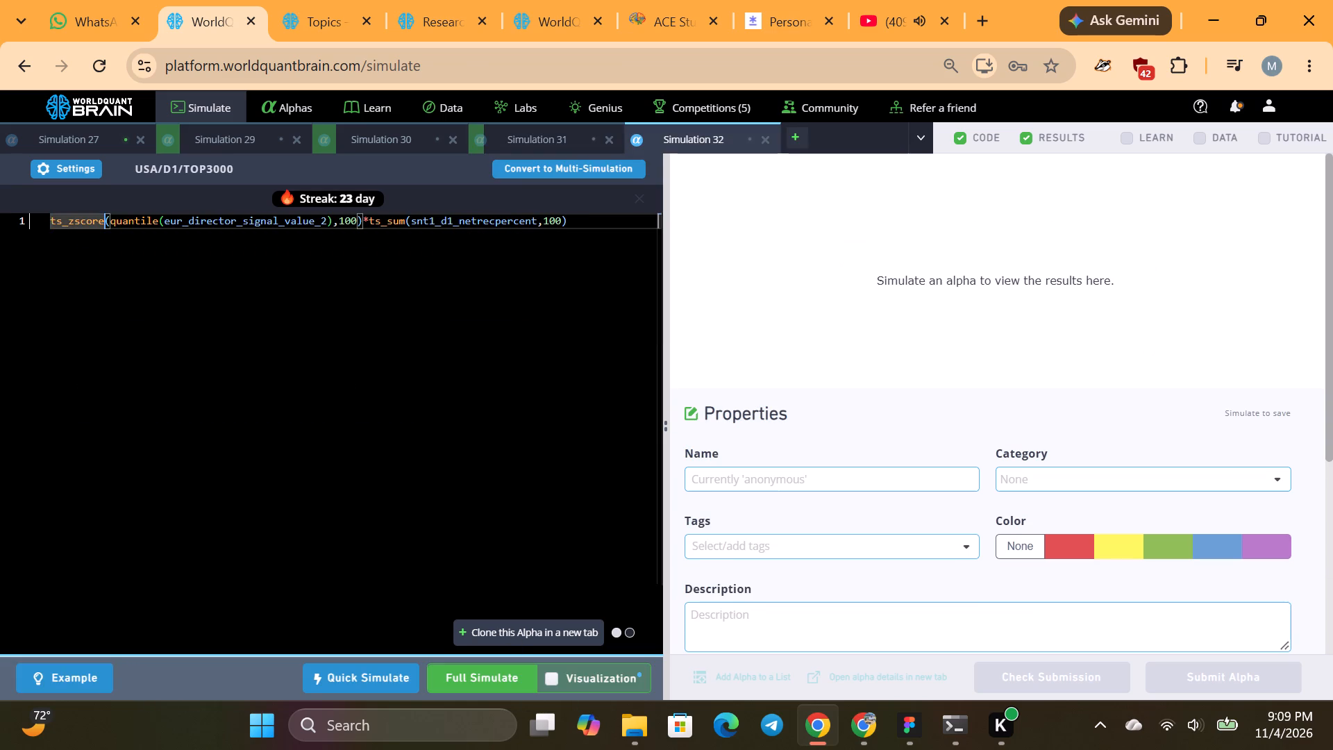
pyautogui.press('BackSpace')
pyautogui.press('BackSpace')
pyautogui.press('BackSpace')
pyautogui.press('BackSpace')
pyautogui.press('BackSpace')
pyautogui.press('BackSpace')
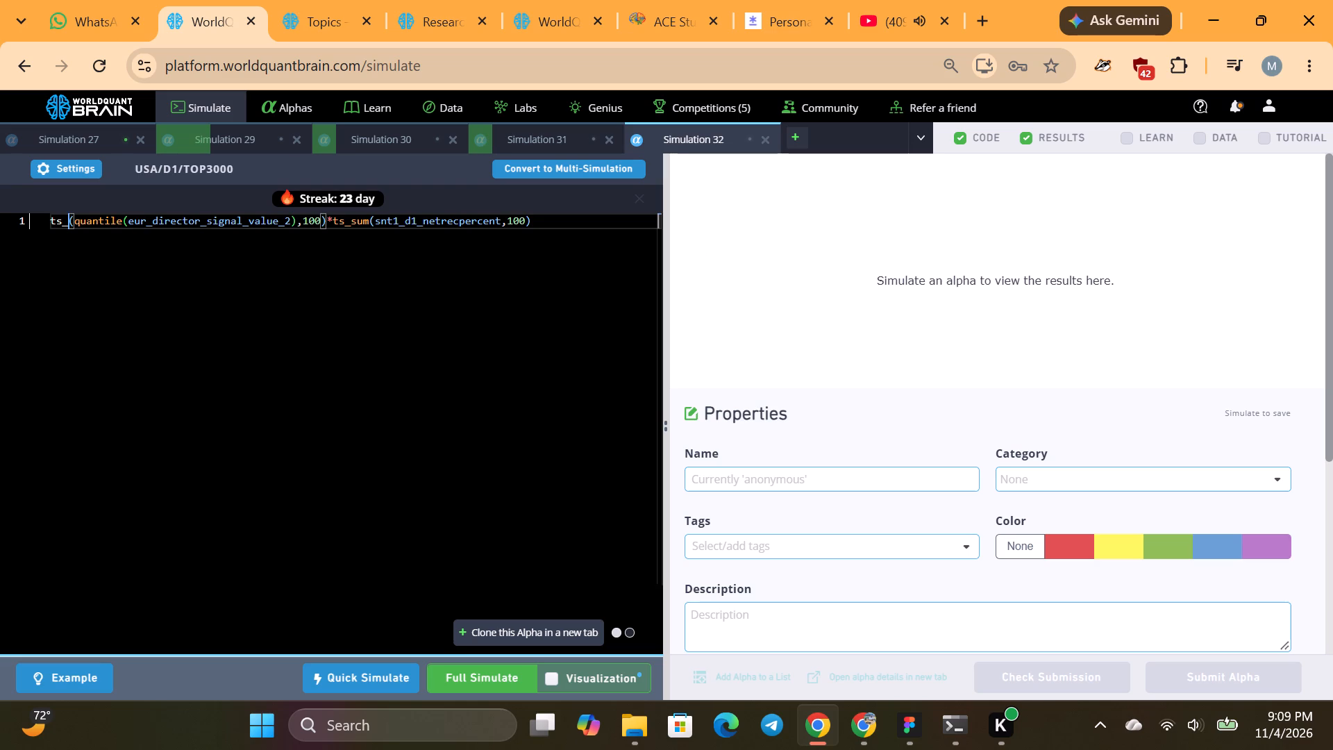
pyautogui.write('mean')
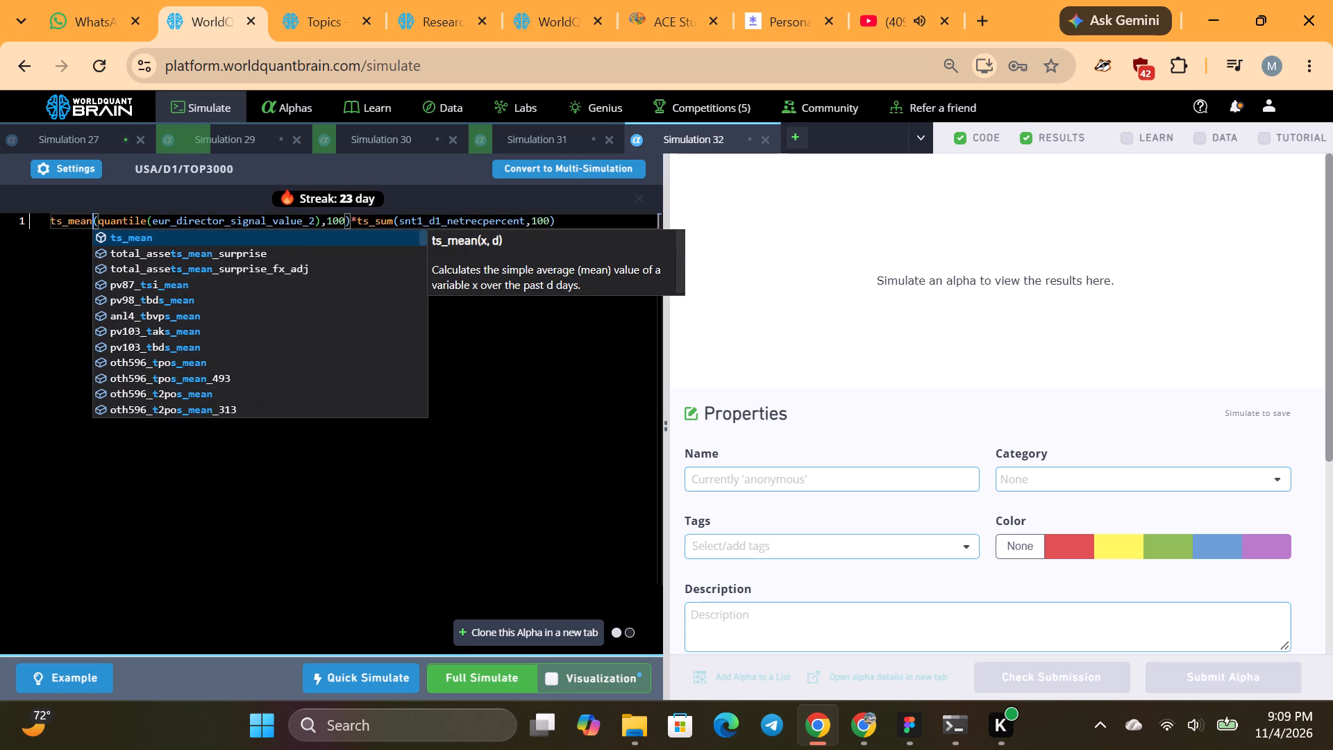
pyautogui.click(474, 681)
# Clone the ts_mean alpha and run a full simulation with ts_mean replaced by ts_av_diff.
pyautogui.click(514, 626)
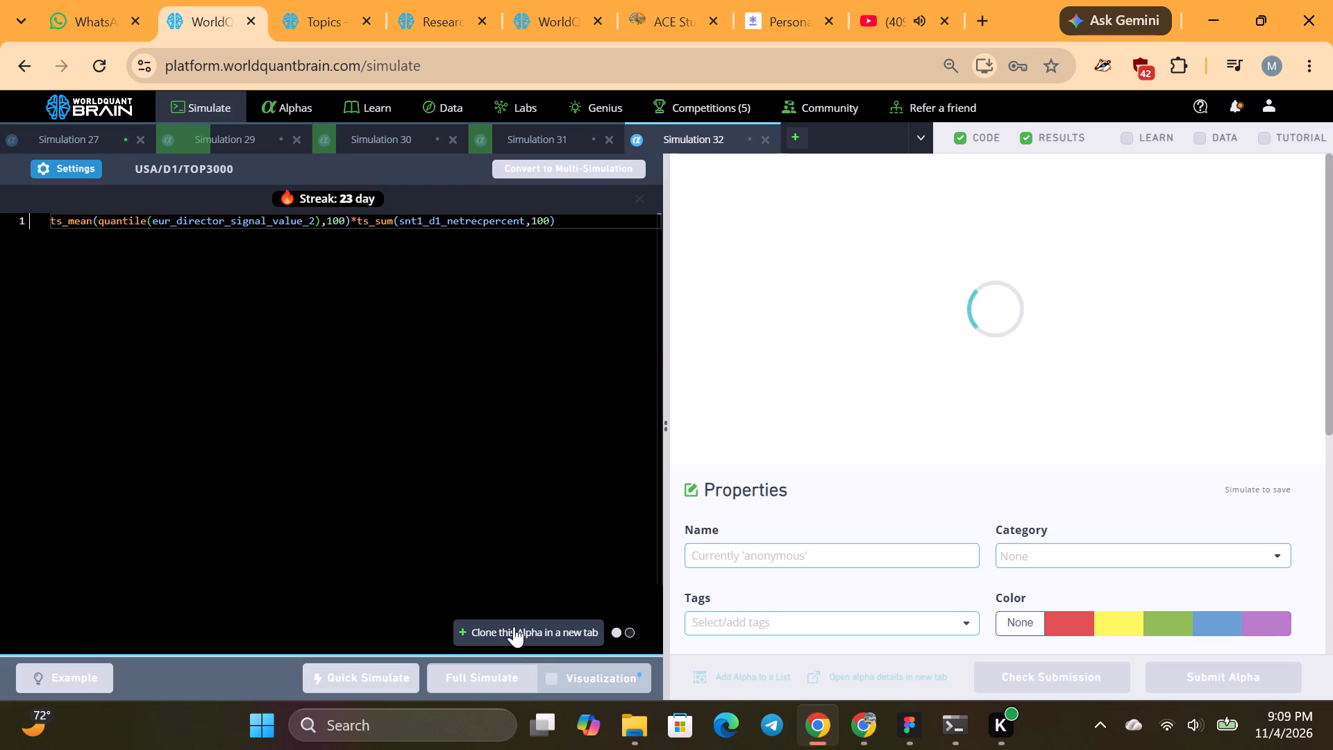
pyautogui.click(92, 220)
pyautogui.press('BackSpace')
pyautogui.press('BackSpace')
pyautogui.press('BackSpace')
pyautogui.press('BackSpace')
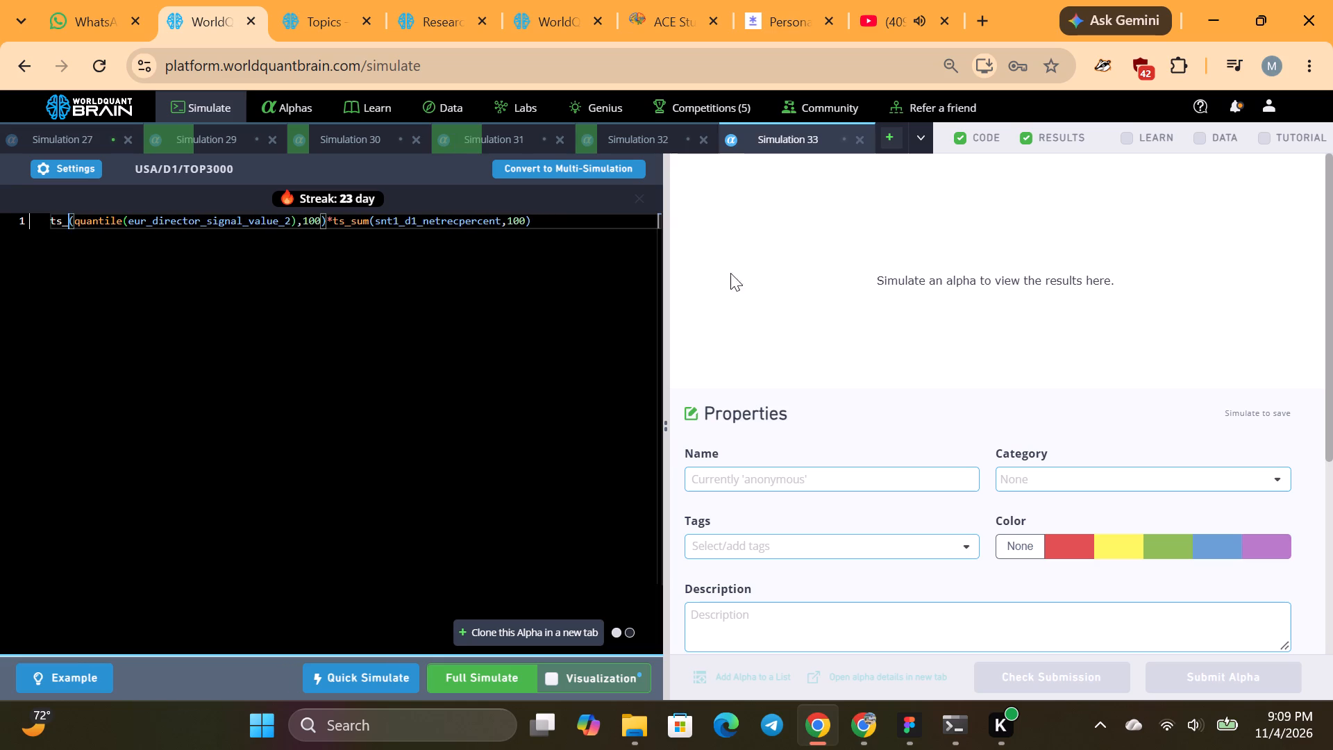
pyautogui.press('BackSpace')
pyautogui.press('BackSpace')
pyautogui.press('s')
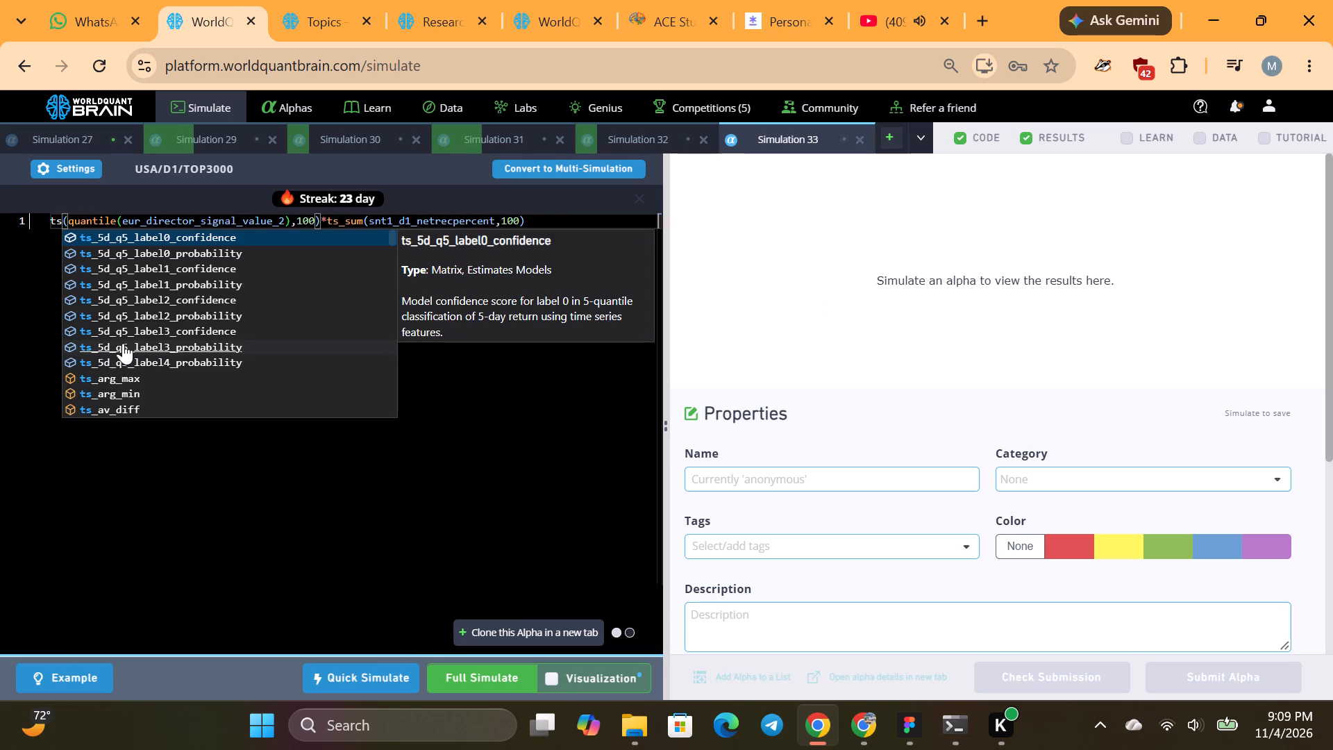
pyautogui.click(108, 408)
pyautogui.click(496, 673)
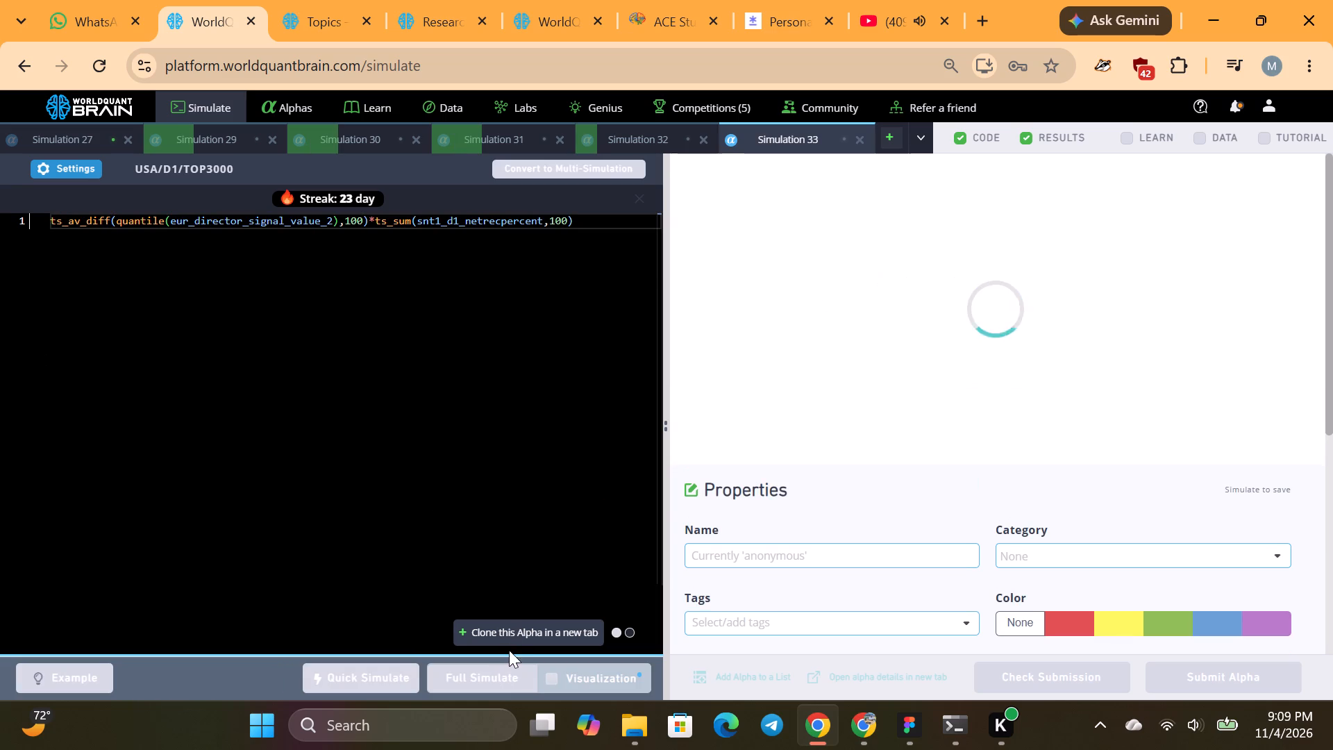
# Clone the ts_av_diff alpha and run a full simulation with ts_av_diff replaced by ts_backfill.
pyautogui.click(509, 650)
pyautogui.click(505, 628)
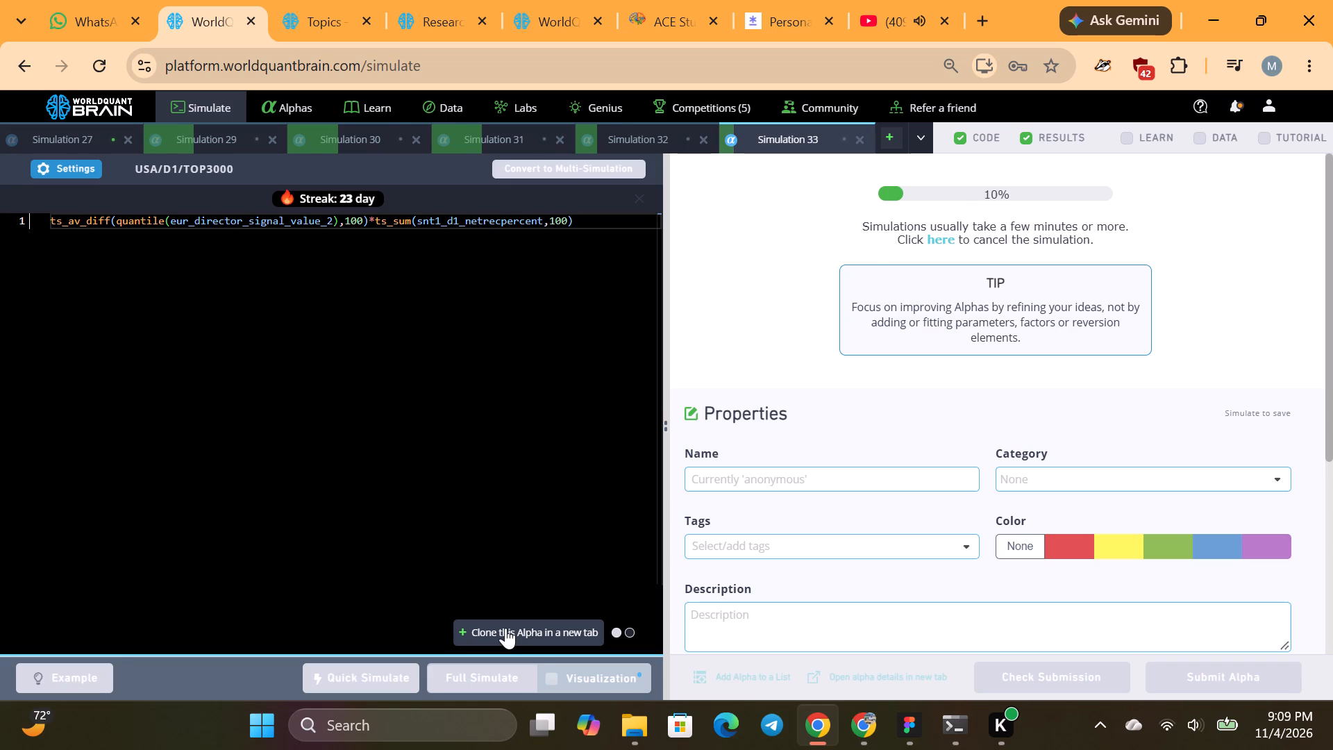
pyautogui.click(112, 217)
pyautogui.press('BackSpace')
pyautogui.press('BackSpace')
pyautogui.press('BackSpace')
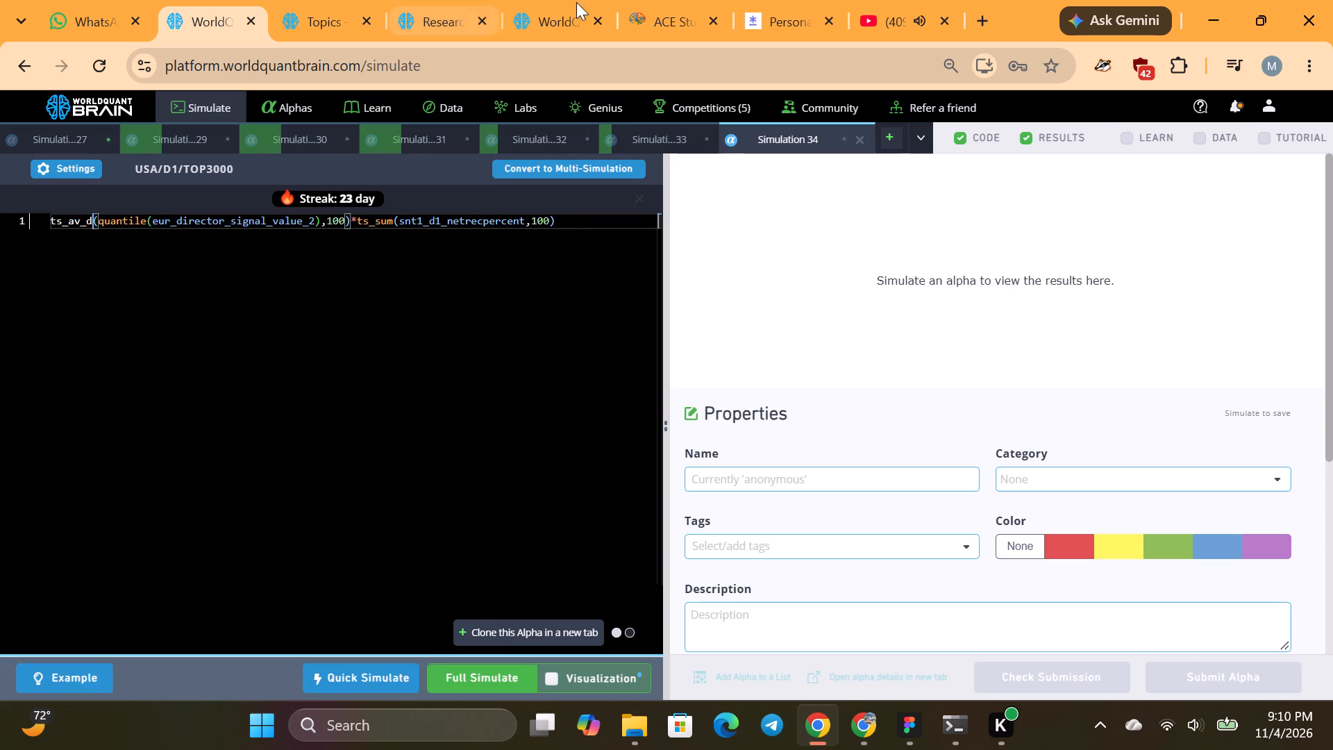
pyautogui.press('BackSpace')
pyautogui.press('BackSpace')
pyautogui.press('BackSpace')
pyautogui.press('BackSpace')
pyautogui.press('BackSpace')
pyautogui.press('BackSpace')
pyautogui.press('s')
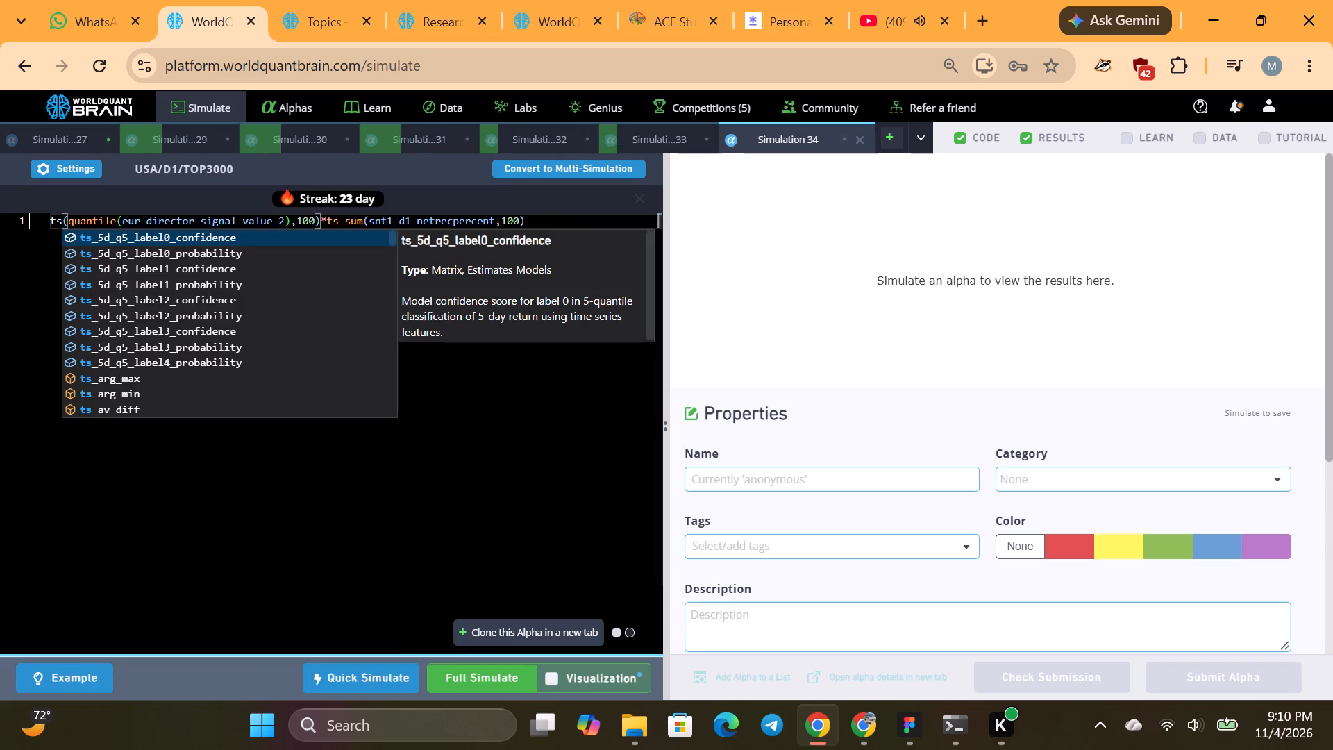
pyautogui.scroll(-4, 182, 325)
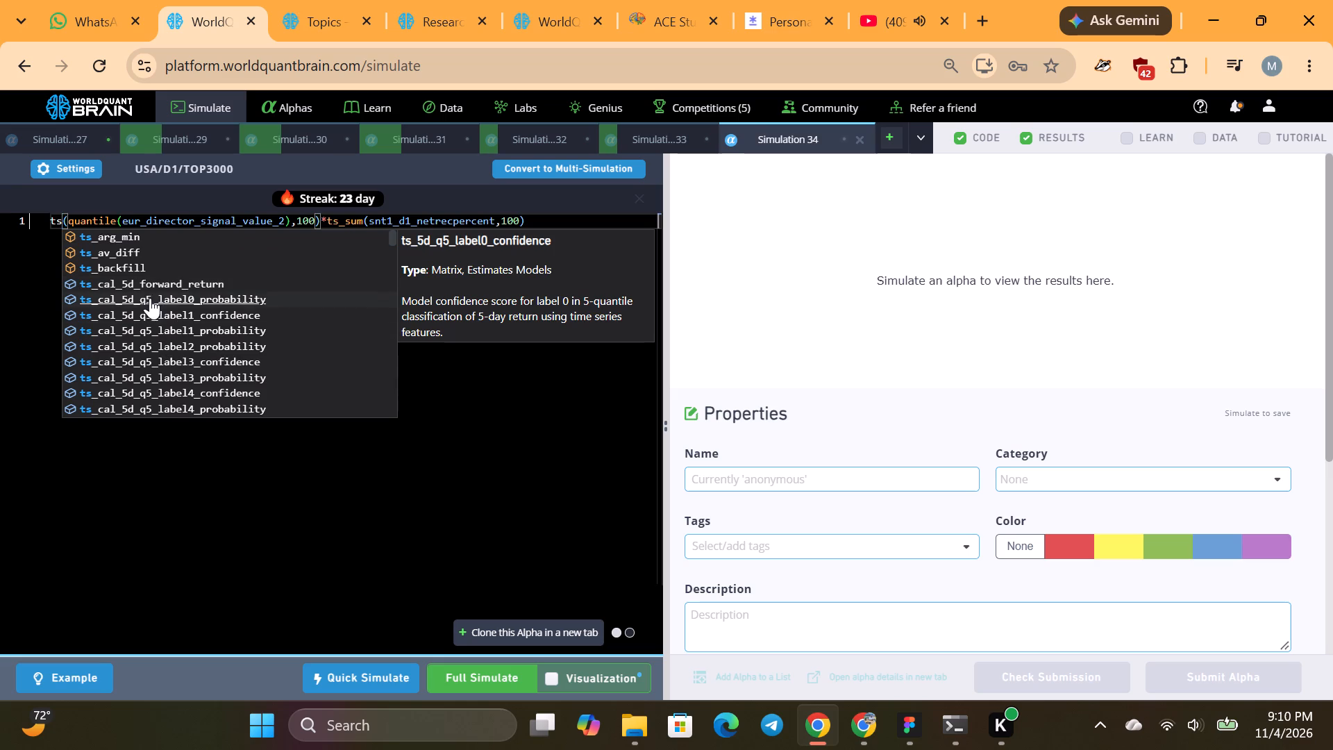
pyautogui.scroll(-1, 150, 298)
pyautogui.scroll(3, 150, 298)
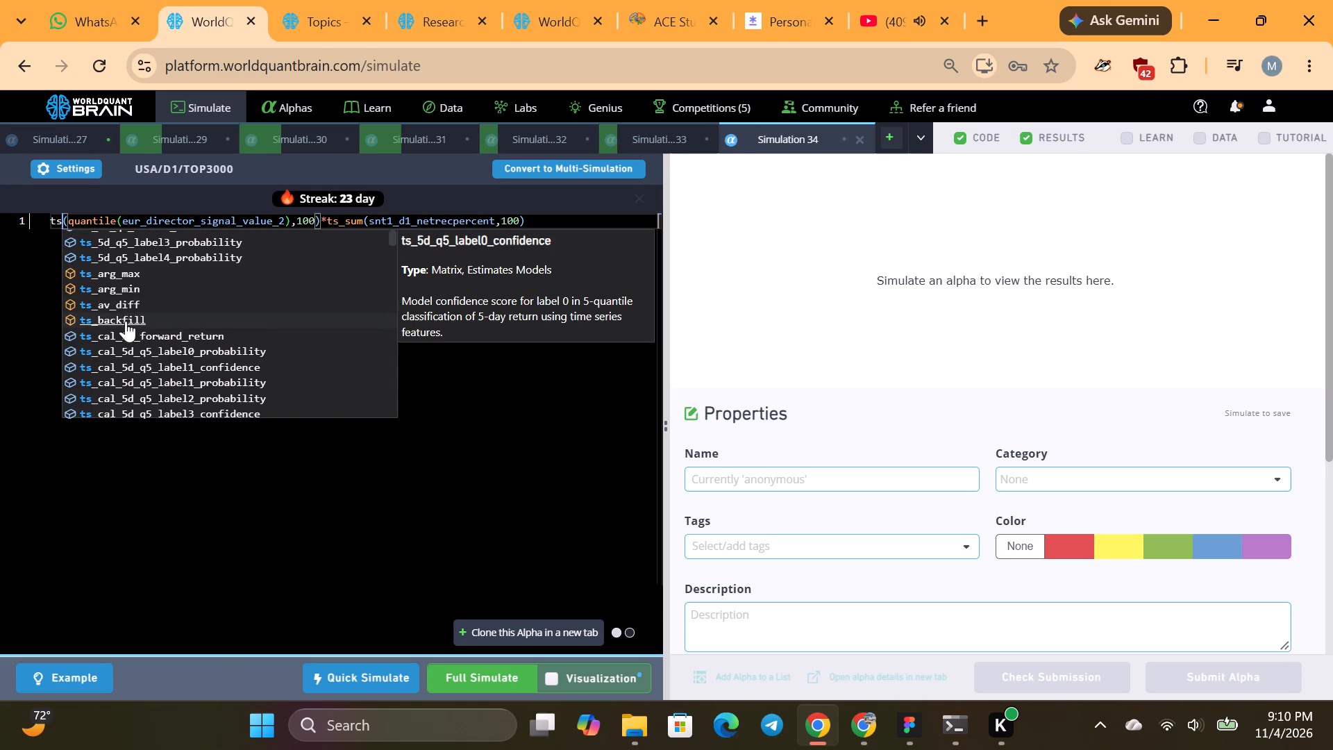
pyautogui.click(124, 318)
pyautogui.click(481, 663)
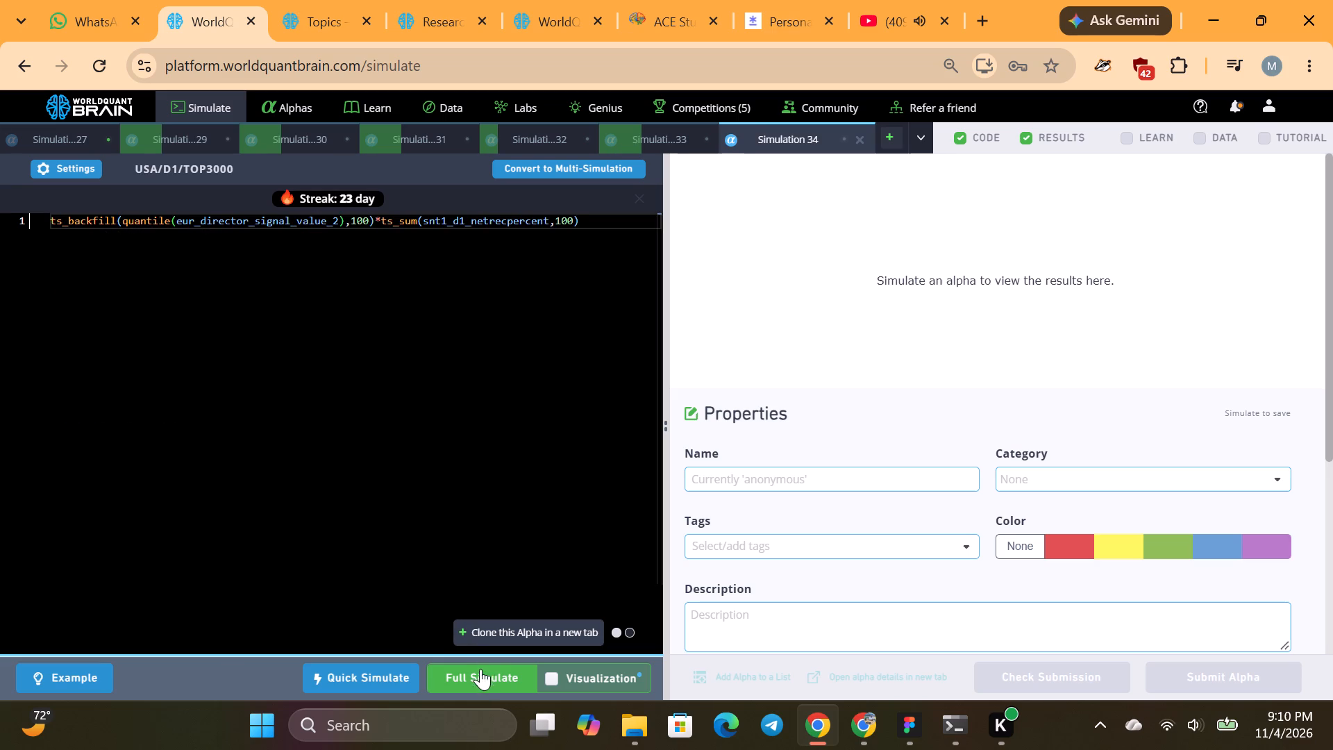
pyautogui.click(483, 667)
# Clone the ts_backfill alpha into a new simulation.
pyautogui.click(500, 624)
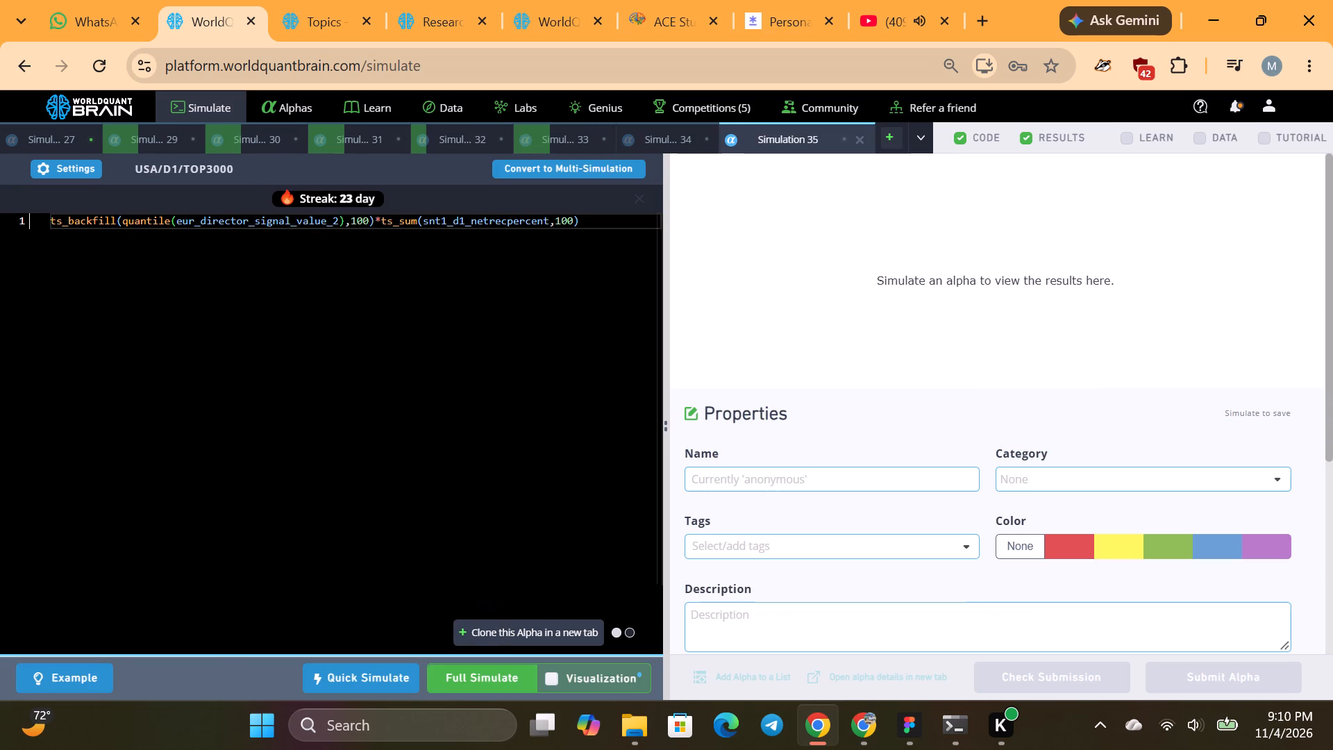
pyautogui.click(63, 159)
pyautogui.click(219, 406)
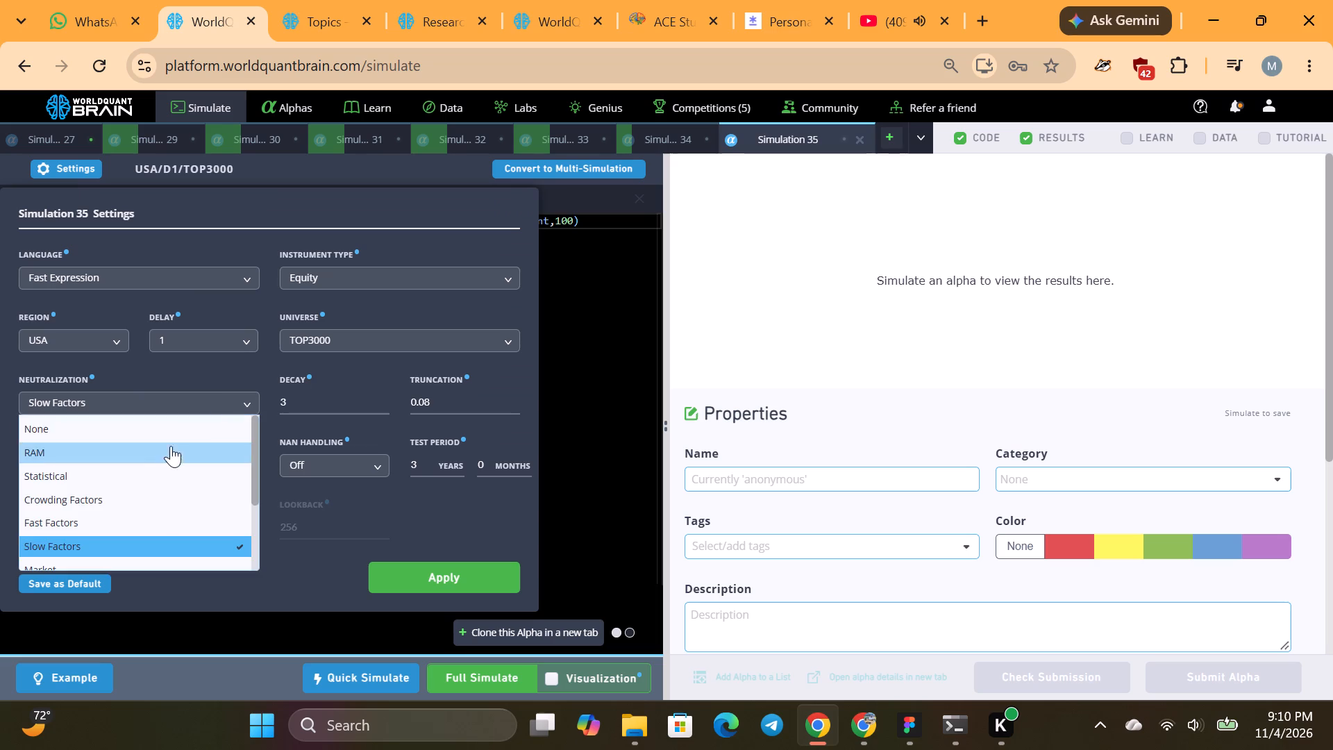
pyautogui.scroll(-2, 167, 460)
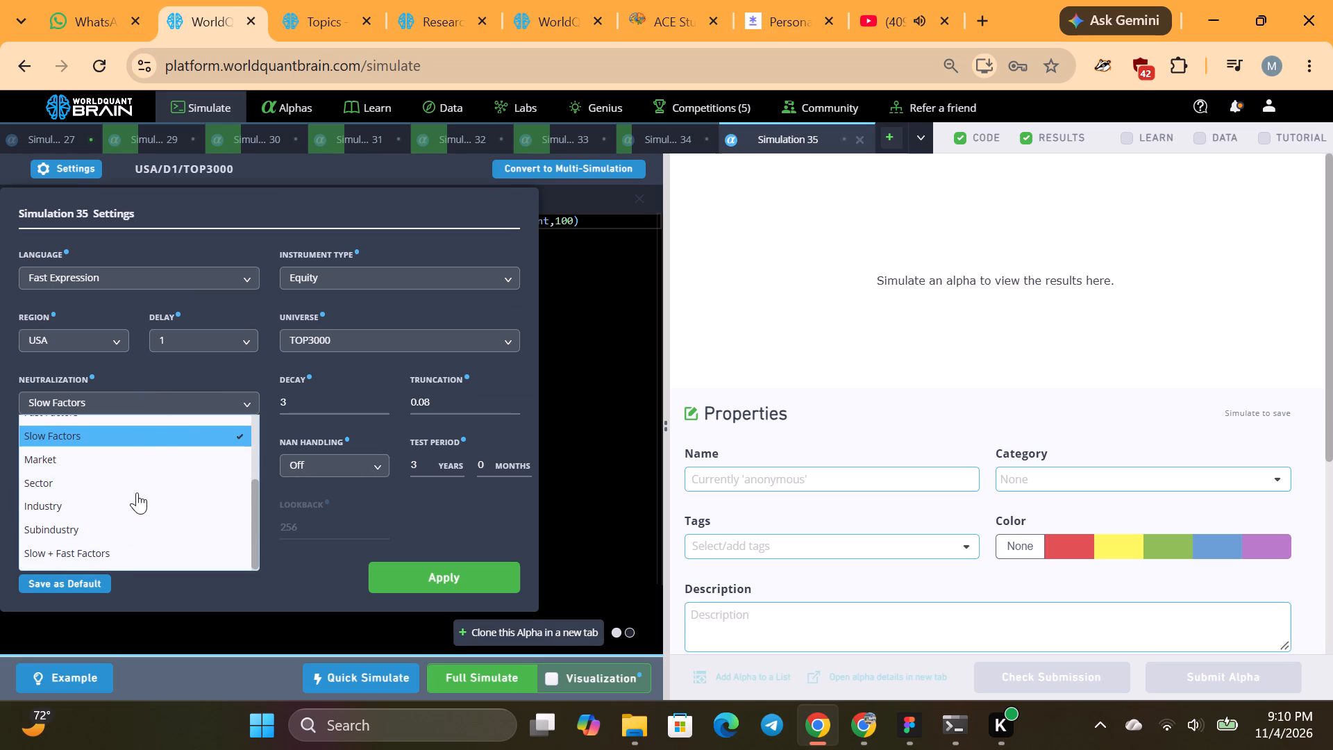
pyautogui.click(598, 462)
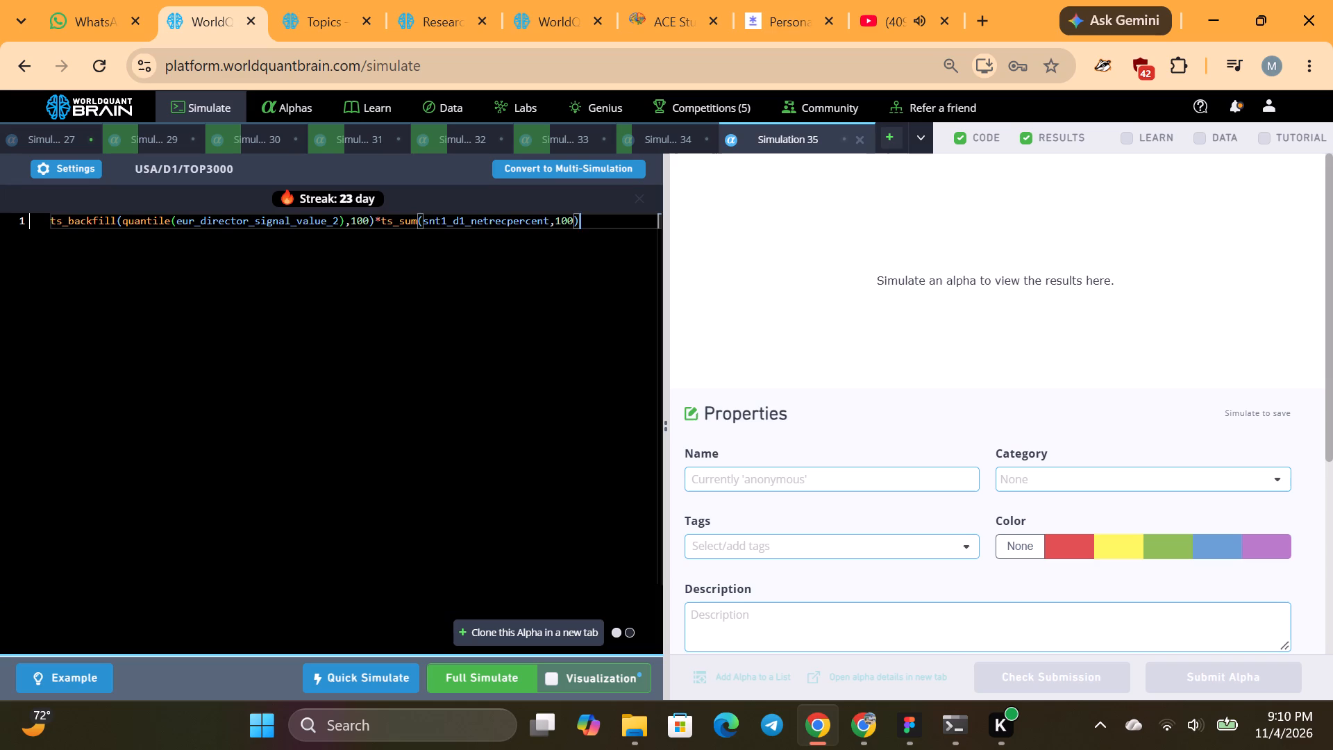
# Replace ts_backfill with ts_decay_linear around the quantile term in the cloned alpha and run a full simulation.
pyautogui.click(115, 222)
pyautogui.press('BackSpace')
pyautogui.press('BackSpace')
pyautogui.press('BackSpace')
pyautogui.press('BackSpace')
pyautogui.press('BackSpace')
pyautogui.press('BackSpace')
pyautogui.press('BackSpace')
pyautogui.press('BackSpace')
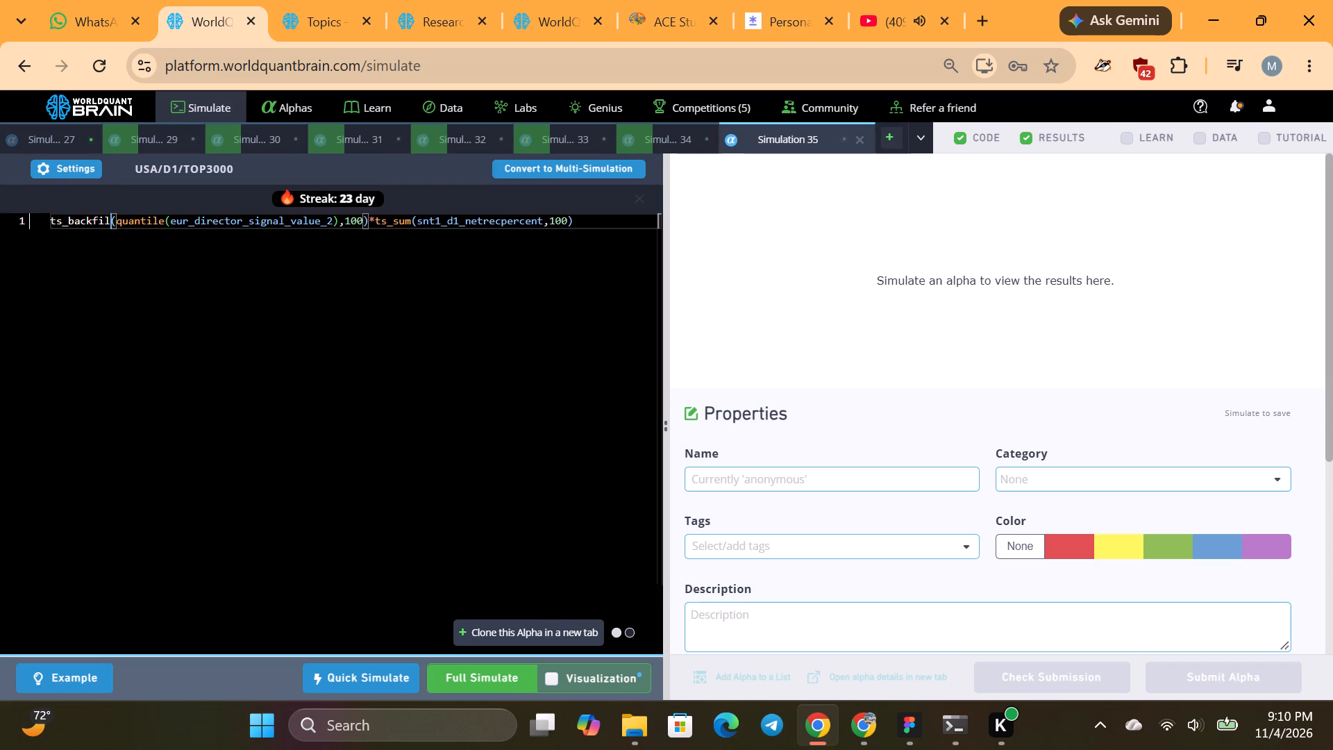
pyautogui.press('BackSpace')
pyautogui.press('BackSpace')
pyautogui.press('s')
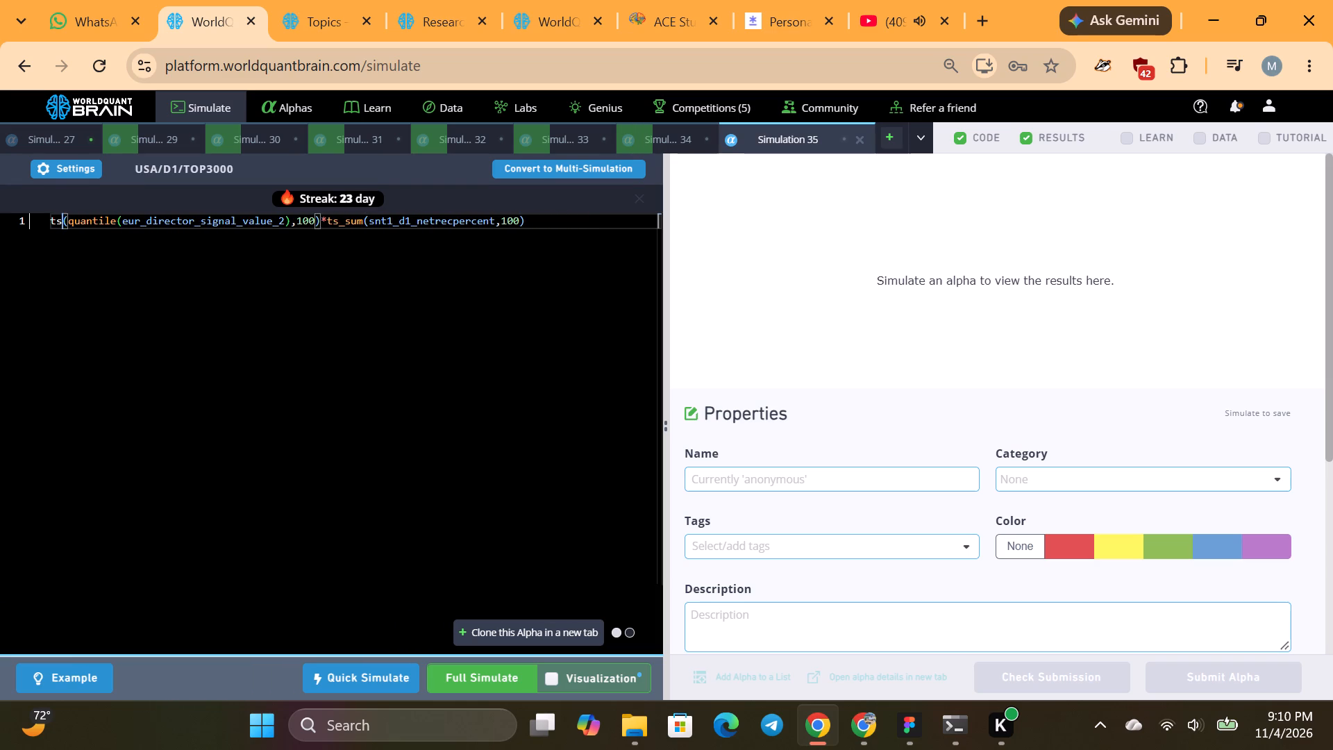
pyautogui.scroll(-5, 148, 321)
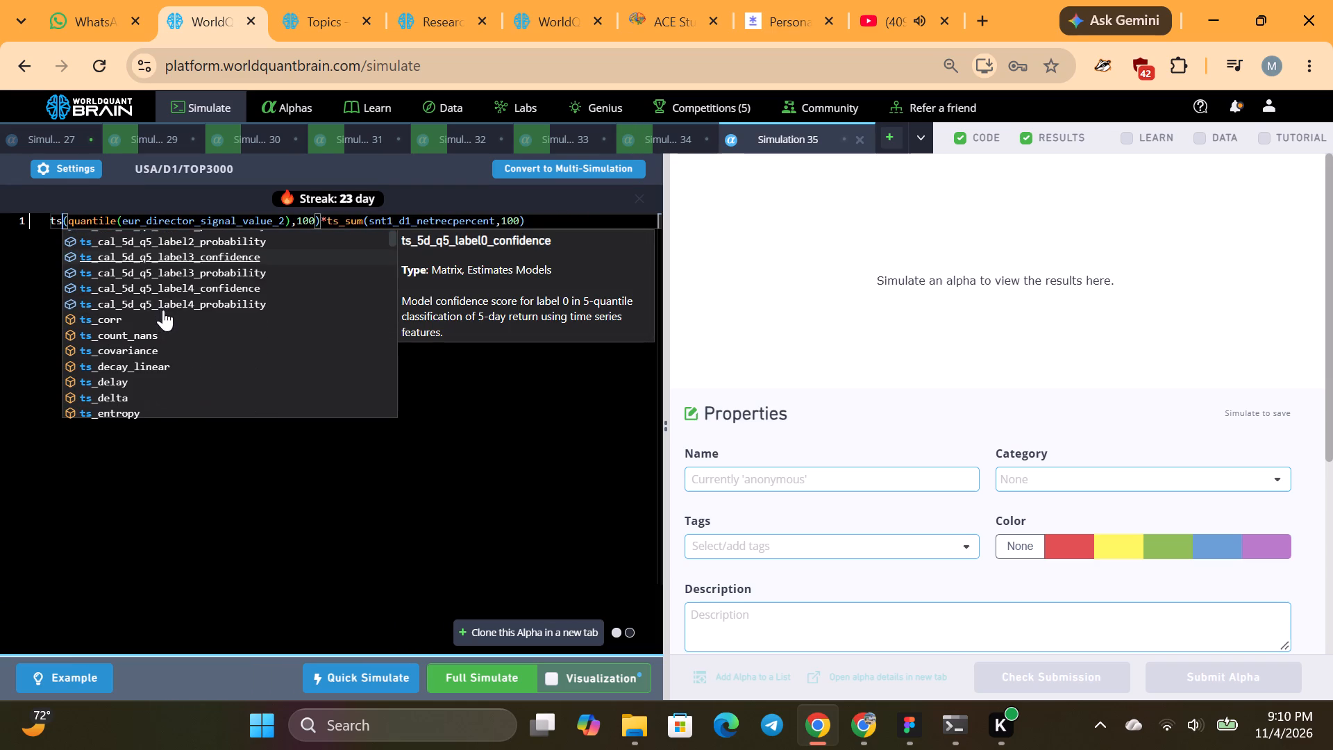
pyautogui.click(140, 367)
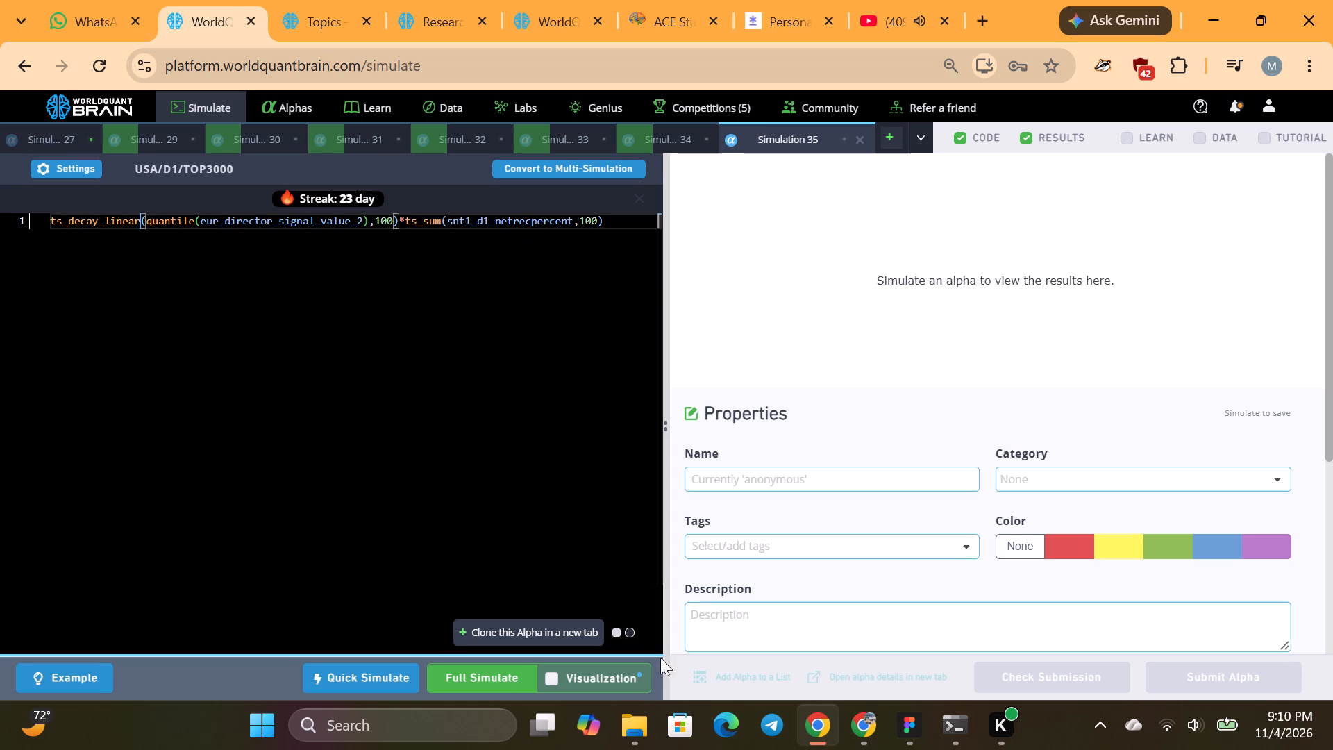
pyautogui.click(482, 664)
# Clone the ts_decay_linear alpha and cut its ts_decay_linear operator back to ts for choosing another time-series operator.
pyautogui.click(510, 633)
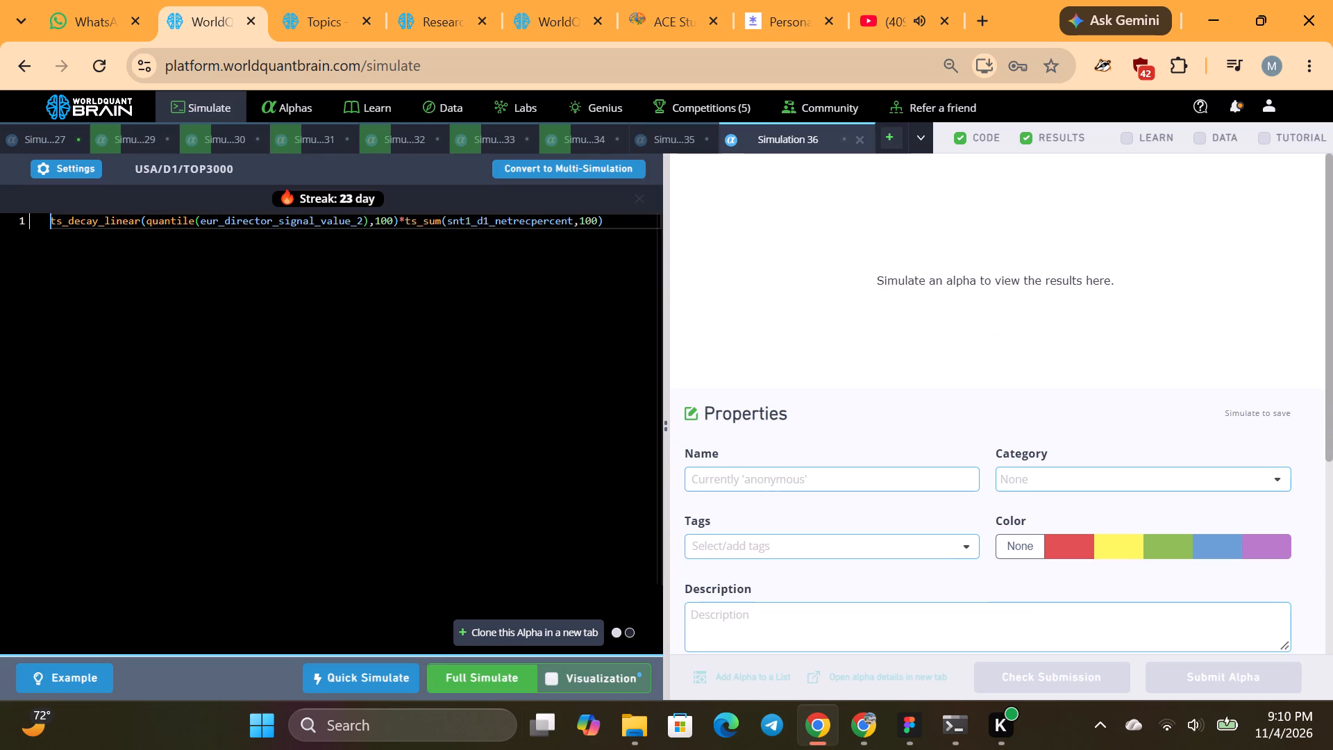
pyautogui.click(138, 215)
pyautogui.press('BackSpace')
pyautogui.press('BackSpace')
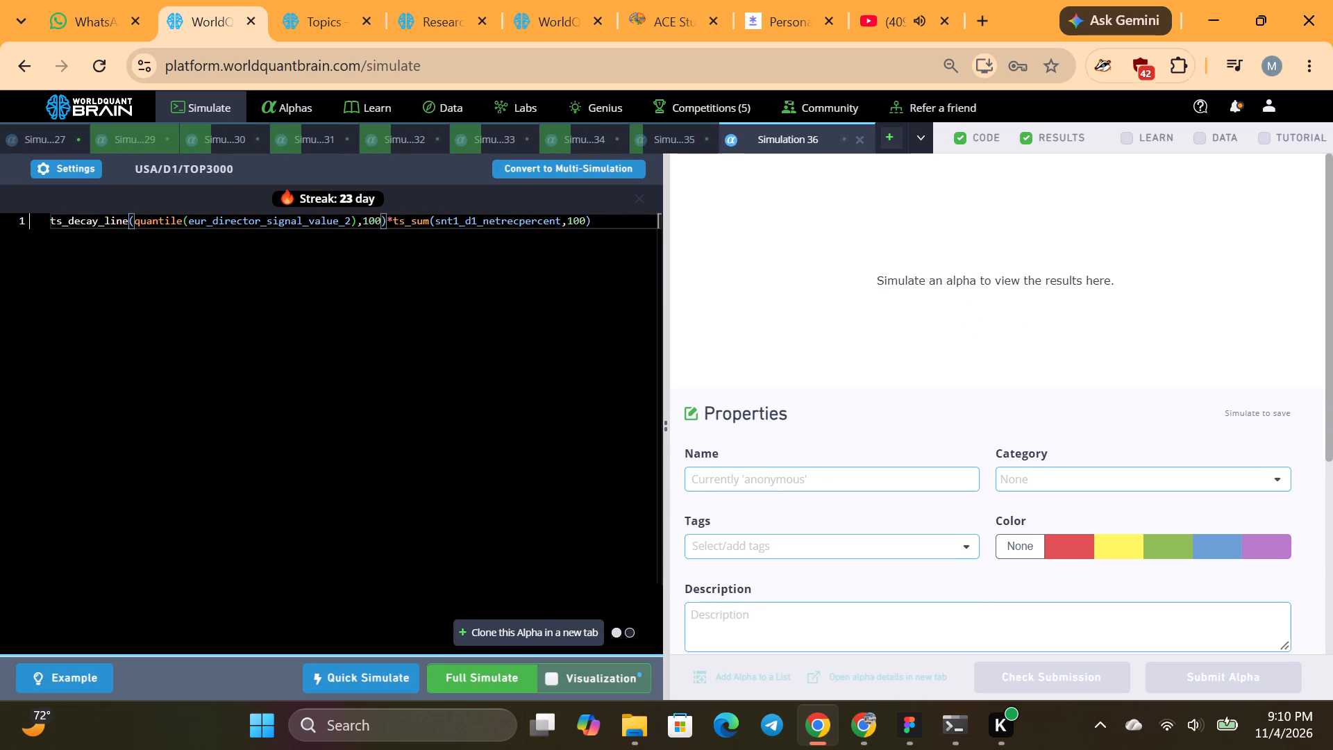
pyautogui.press('BackSpace')
pyautogui.press('BackSpace')
pyautogui.press('BackSpace')
pyautogui.press('BackSpace')
pyautogui.press('BackSpace')
pyautogui.press('BackSpace')
pyautogui.press('BackSpace')
pyautogui.press('BackSpace')
pyautogui.press('BackSpace')
pyautogui.press('BackSpace')
pyautogui.press('BackSpace')
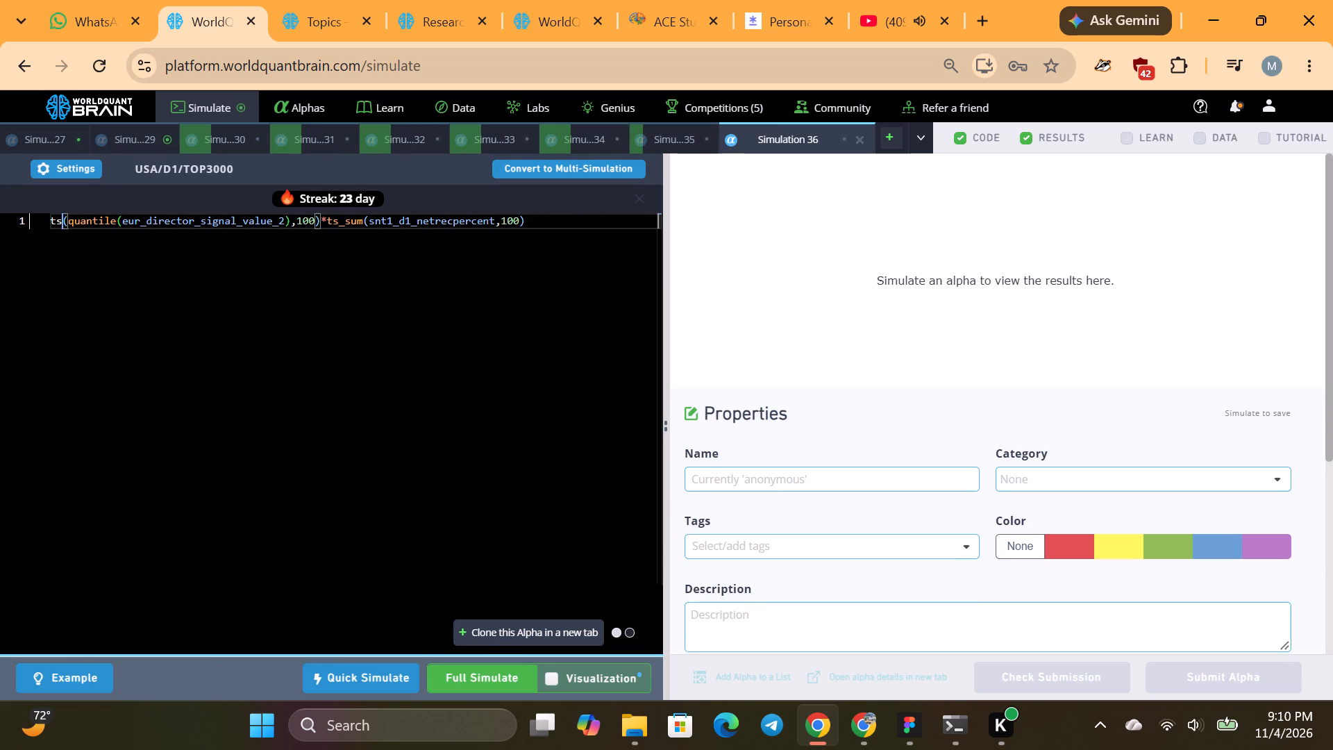
pyautogui.press('BackSpace')
pyautogui.press('s')
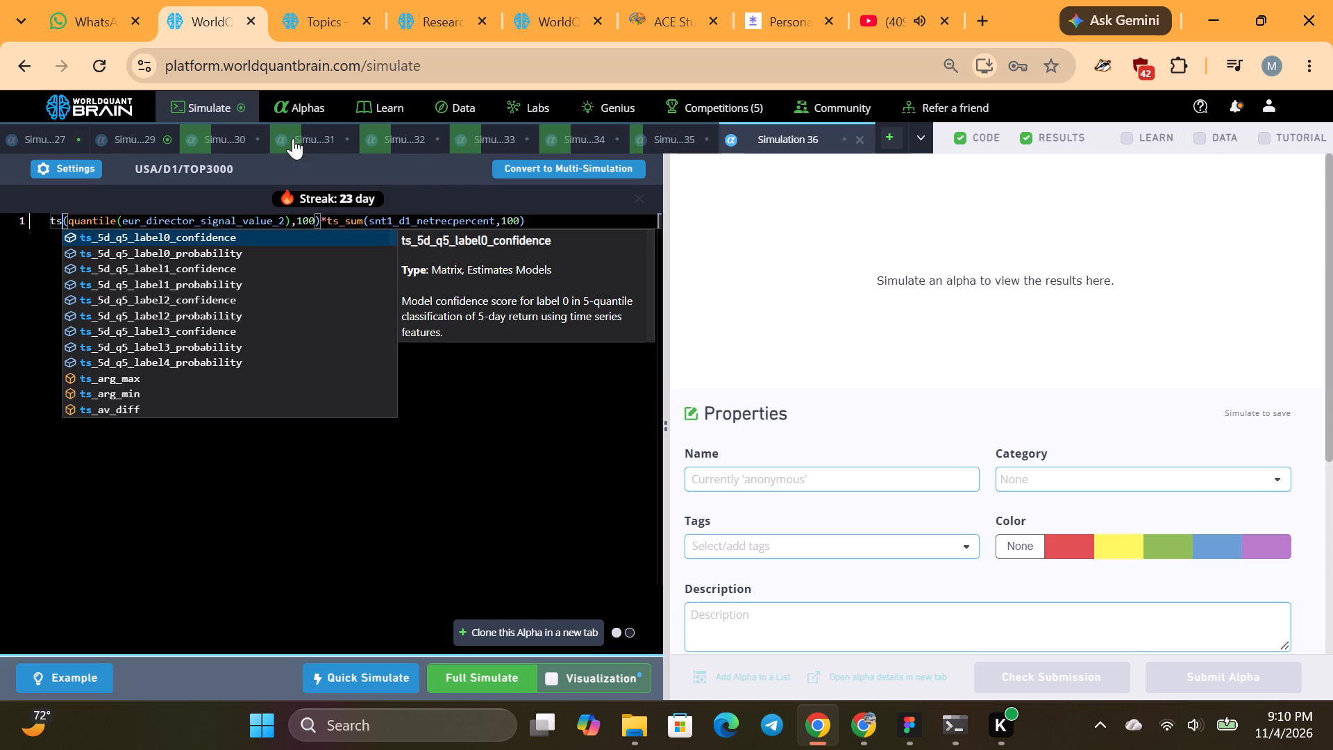
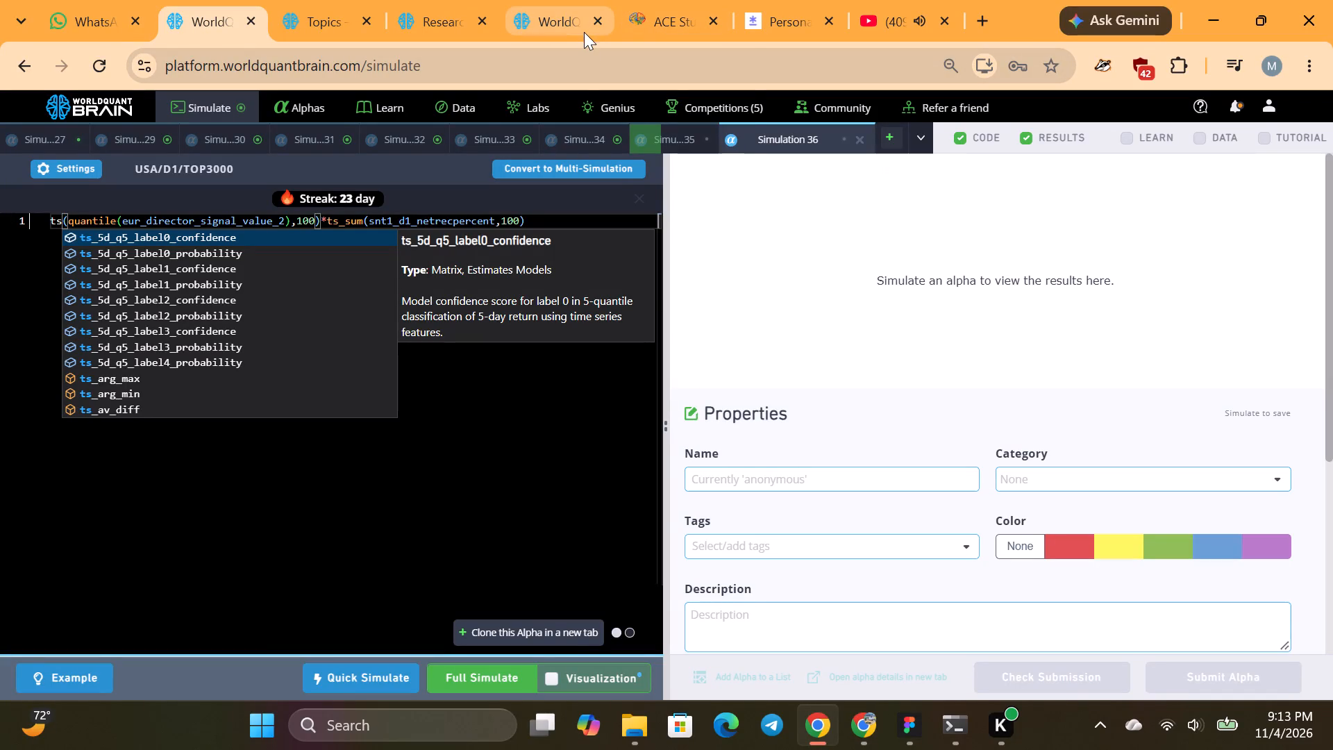
# Open the ts_backfill simulation's results and close that simulation.
pyautogui.click(605, 149)
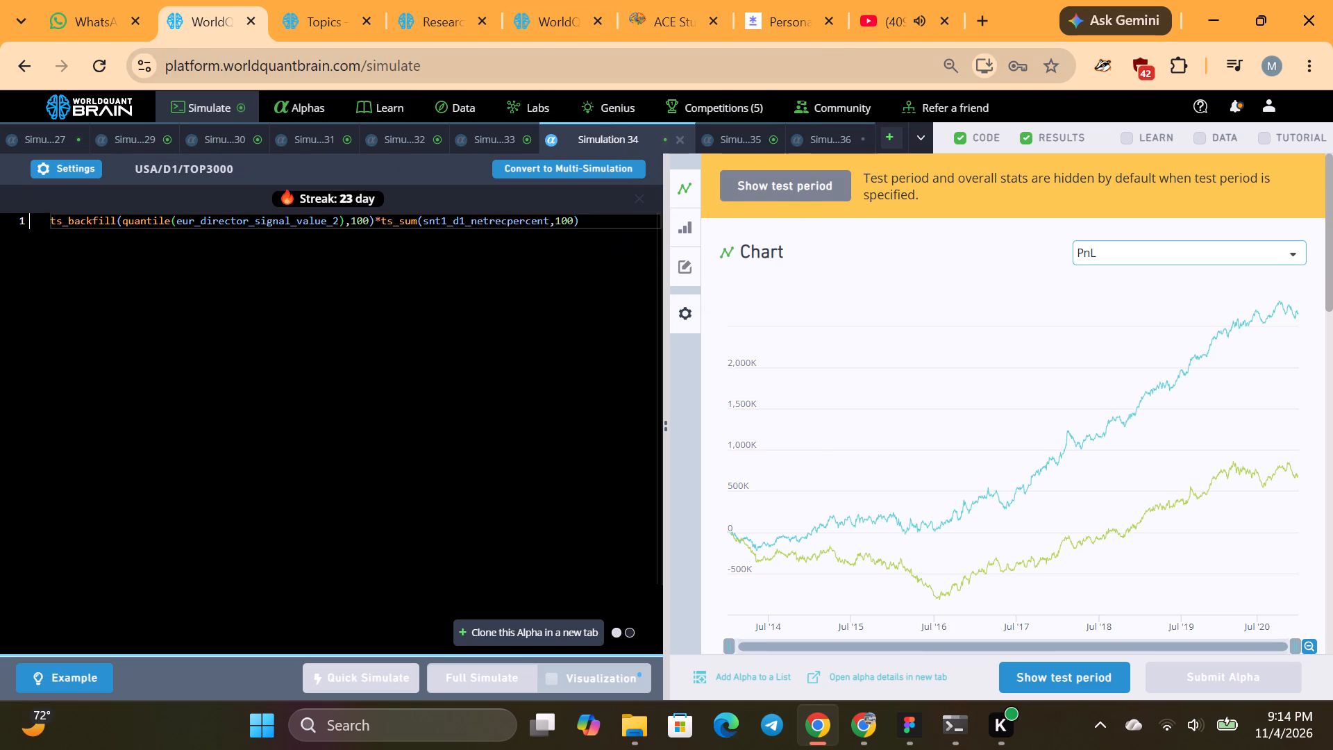
pyautogui.click(680, 148)
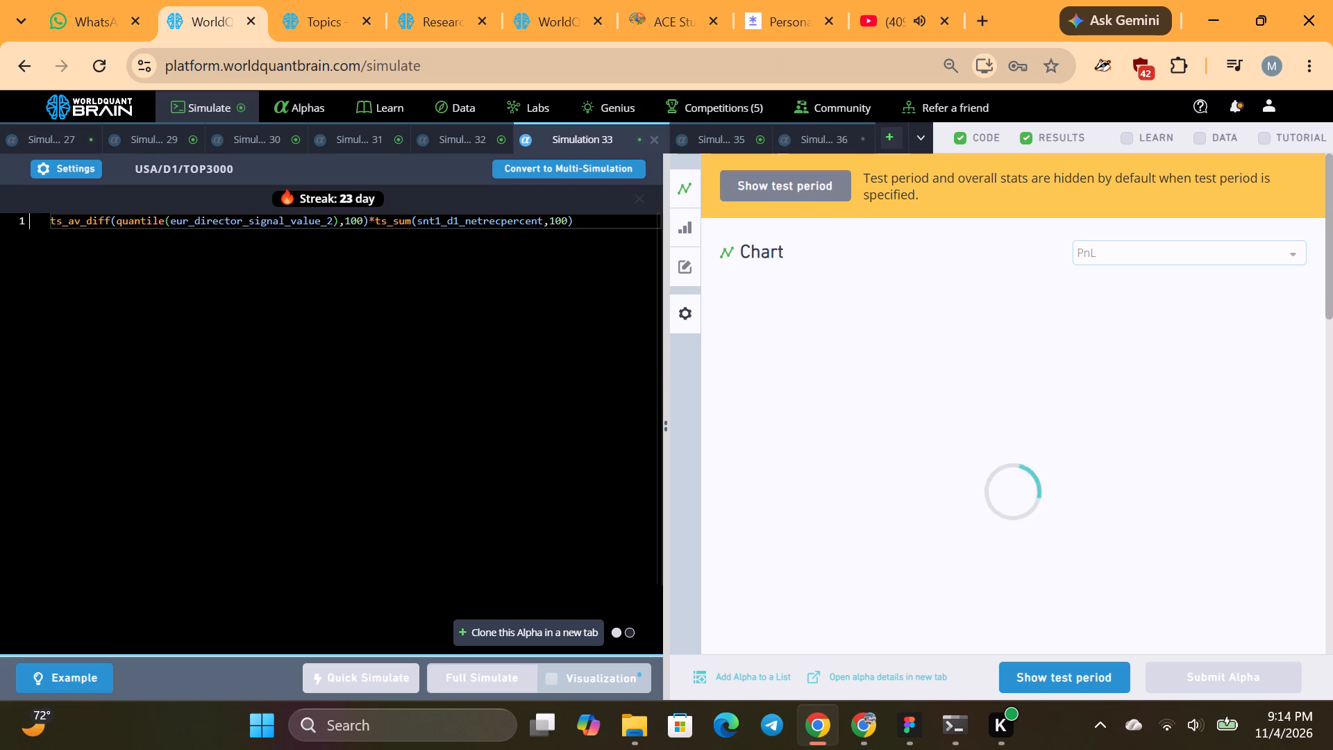
# Replace ts_av_diff with ts_count_nans around the quantile term in Simulation 33 and run a full simulation.
pyautogui.scroll(-3, 1063, 463)
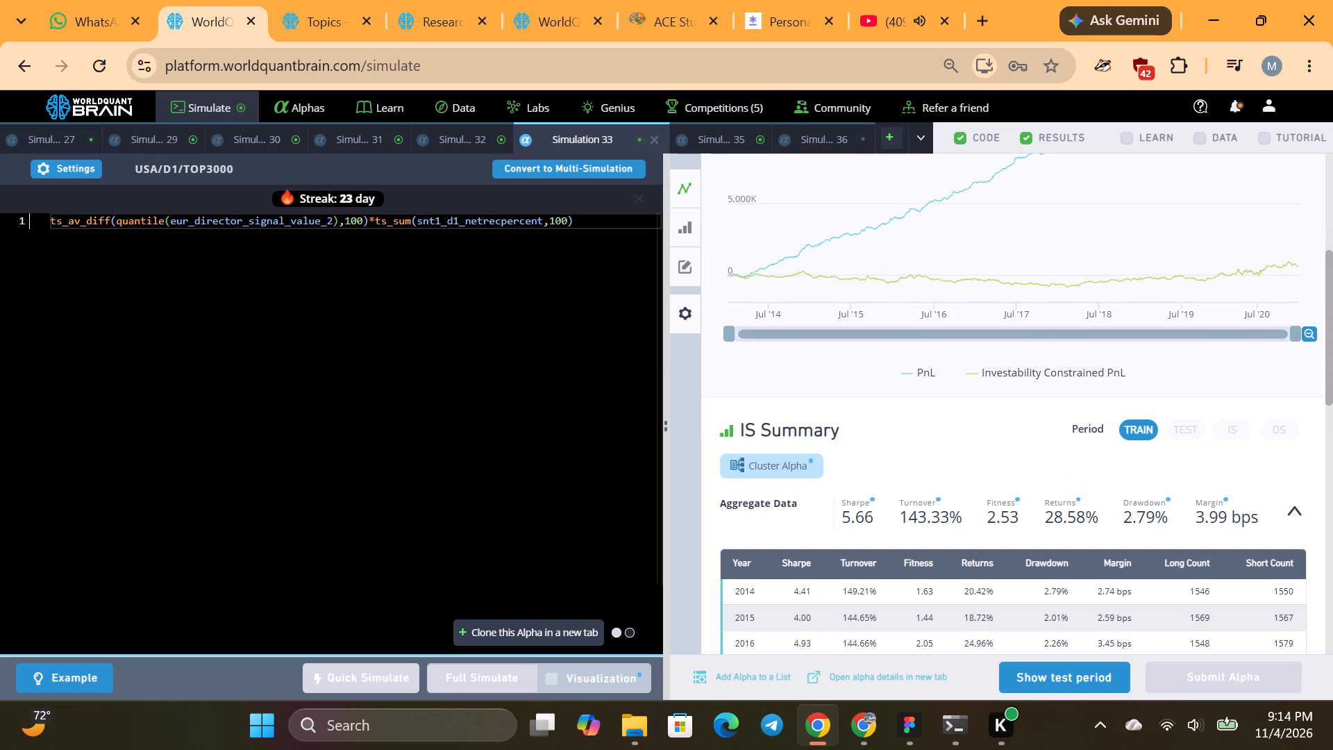
pyautogui.click(109, 222)
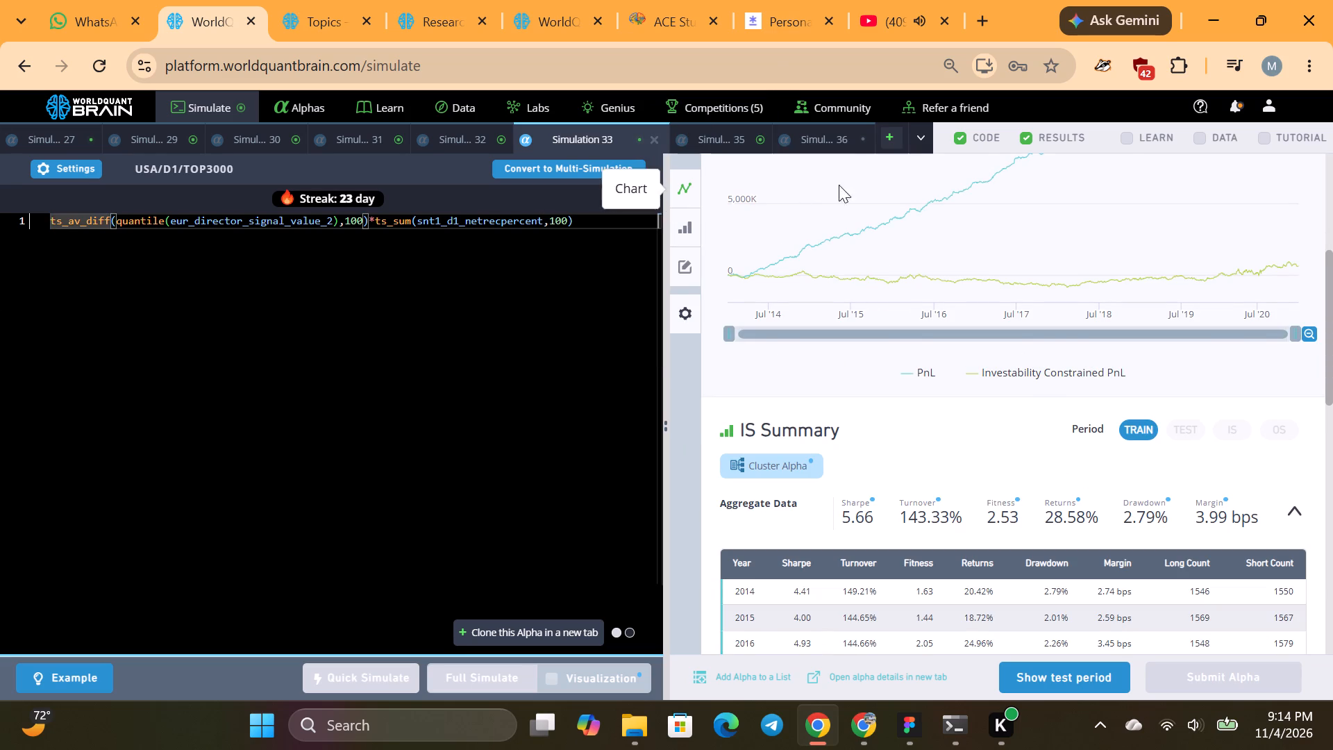
pyautogui.press('BackSpace')
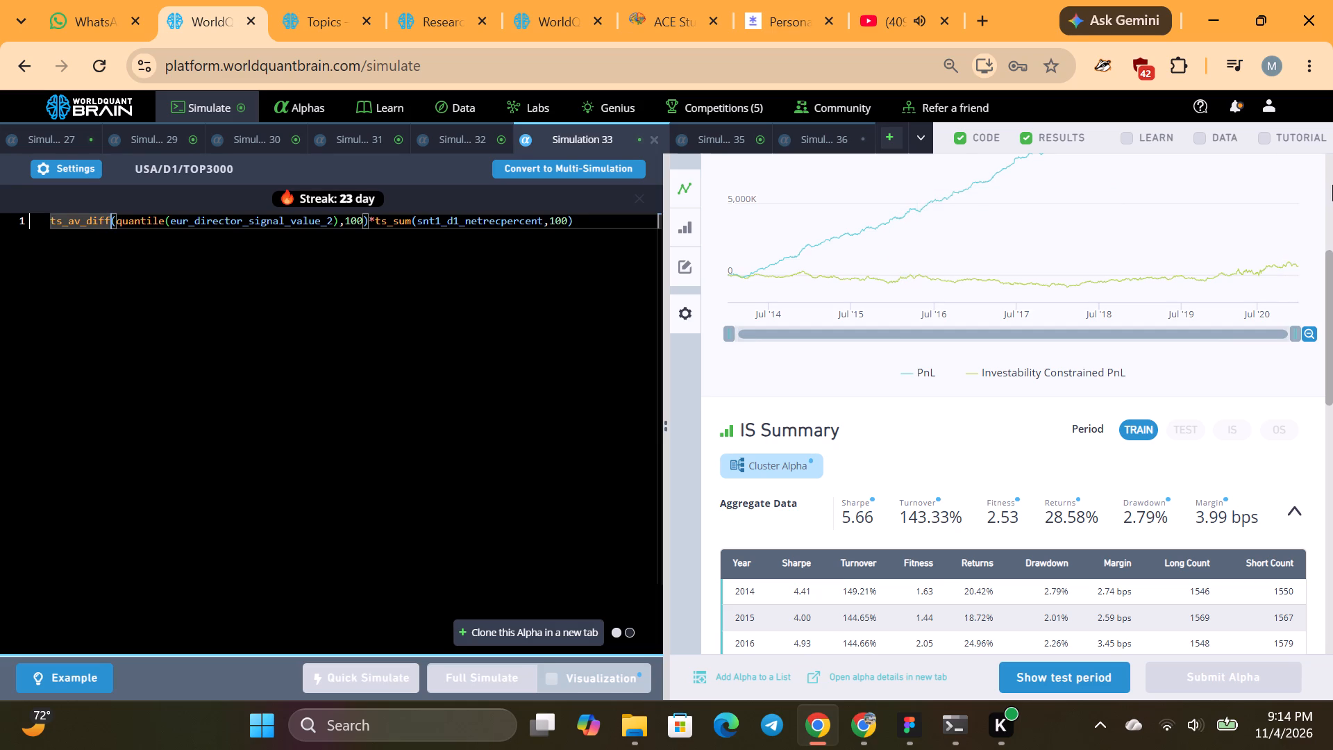
pyautogui.press('BackSpace')
pyautogui.press('BackSpace')
pyautogui.press('BackSpace')
pyautogui.press('BackSpace')
pyautogui.press('BackSpace')
pyautogui.press('BackSpace')
pyautogui.write('countna')
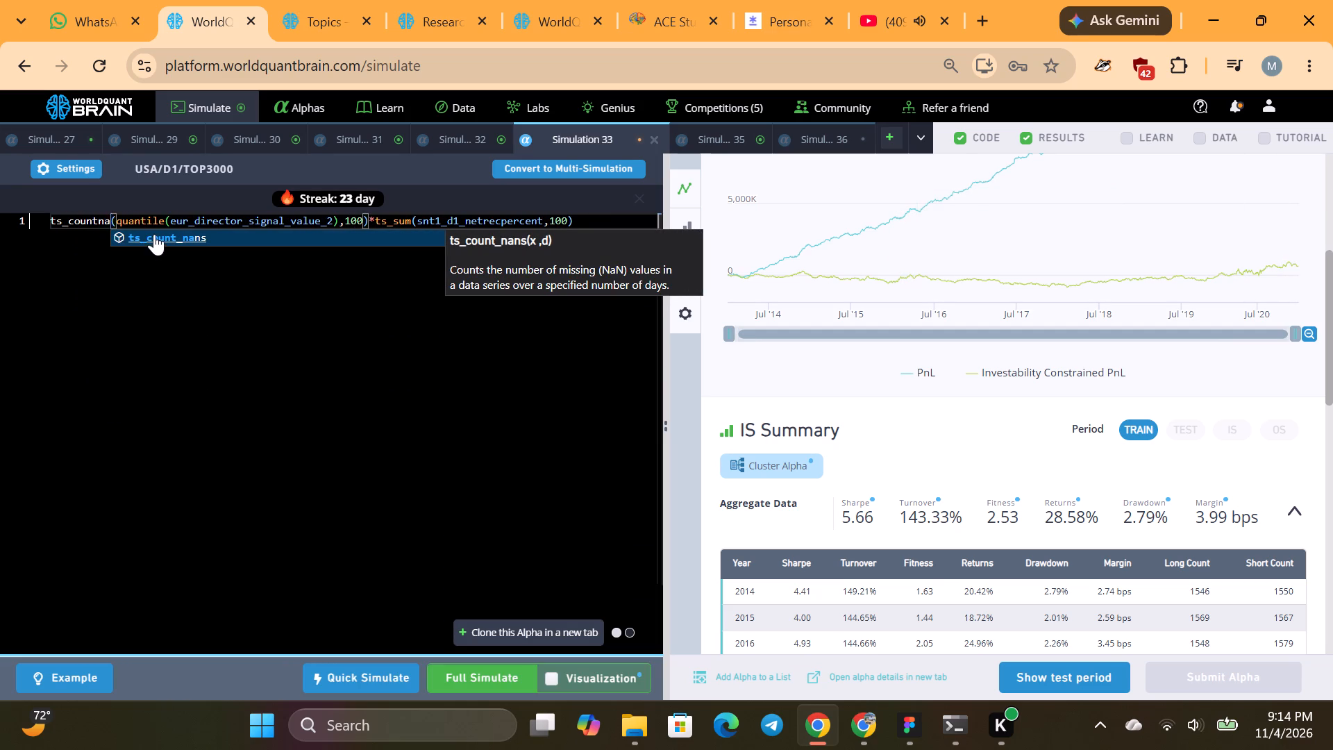
pyautogui.click(154, 234)
pyautogui.click(492, 684)
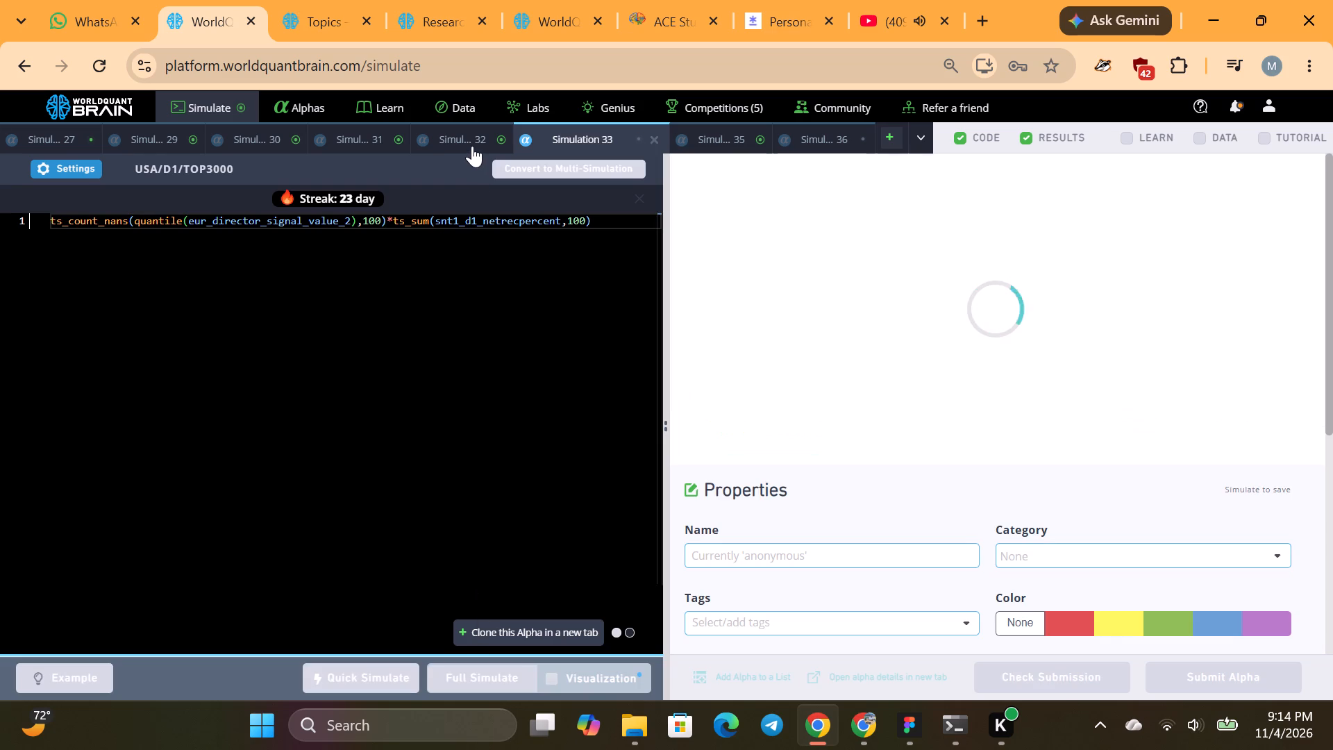
# Check the results of the ts_mean and ts_zscore simulations and close both.
pyautogui.click(472, 146)
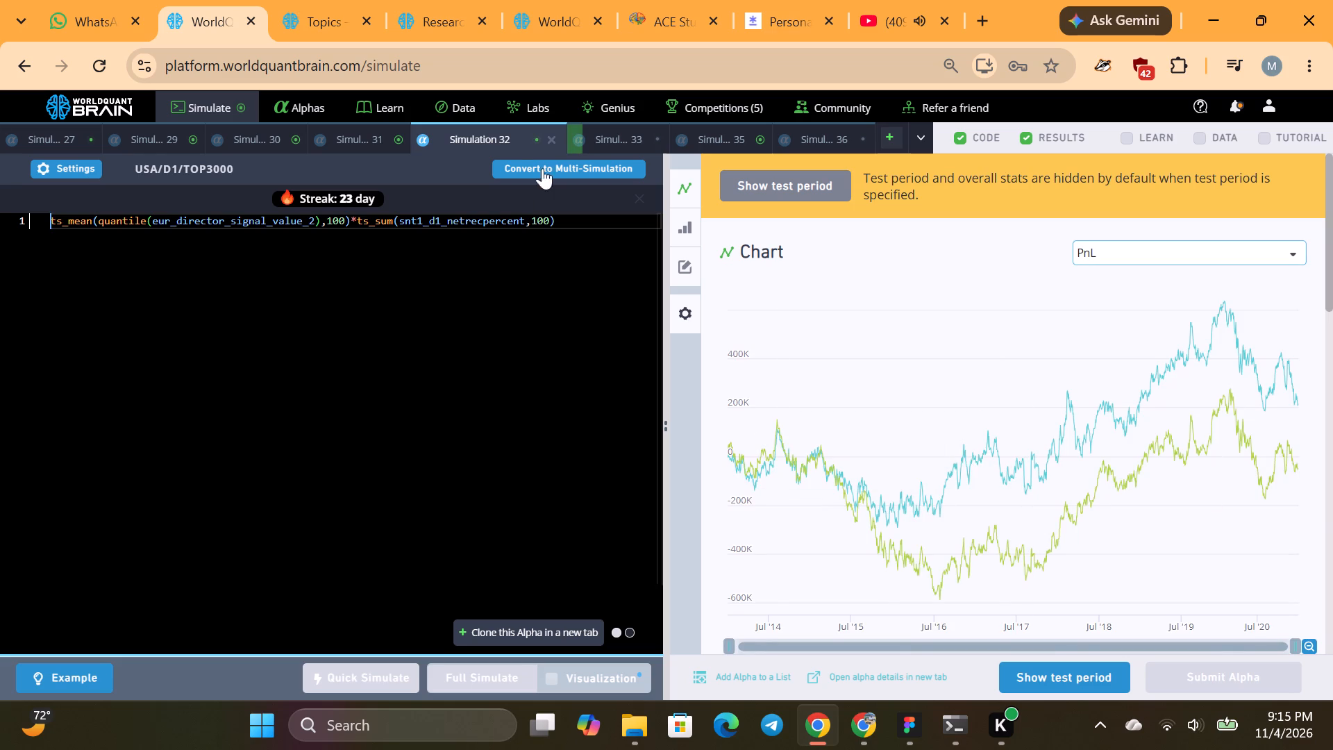
pyautogui.click(552, 141)
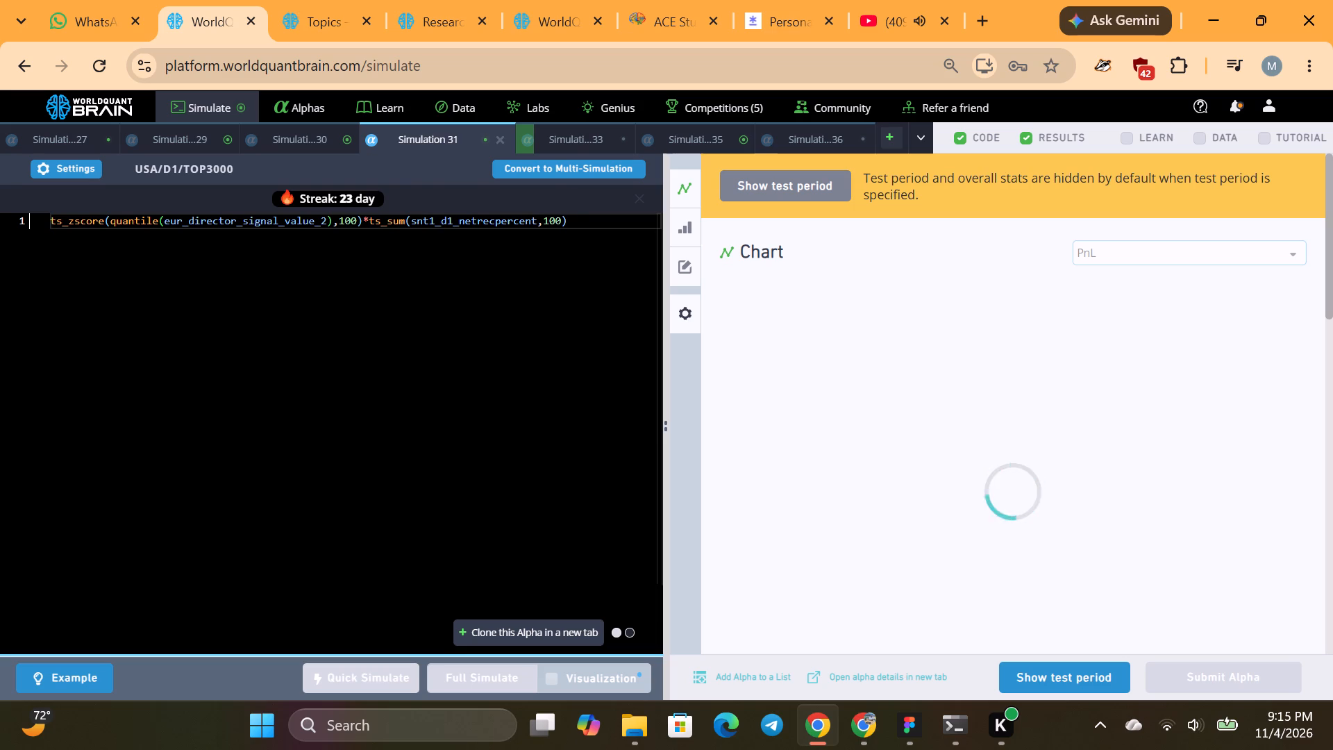
pyautogui.scroll(-3, 703, 257)
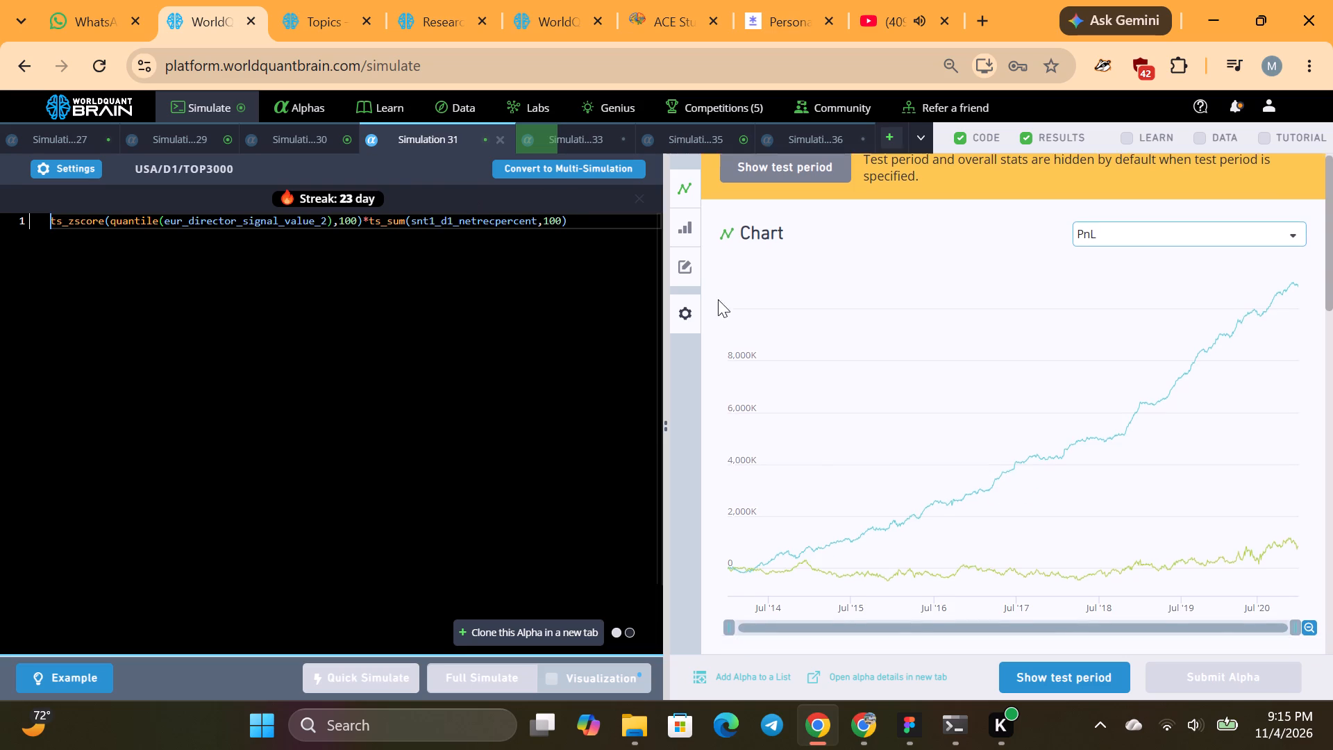
pyautogui.scroll(-2, 718, 299)
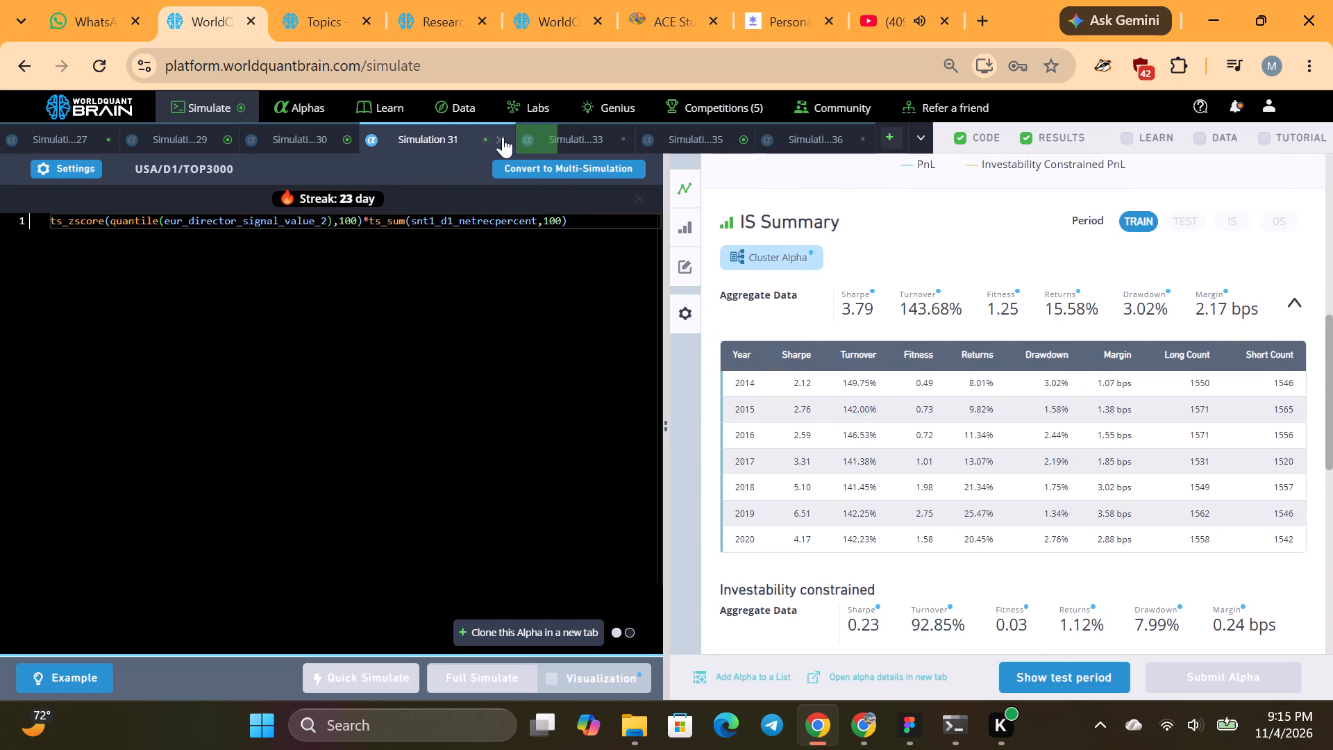
pyautogui.click(503, 137)
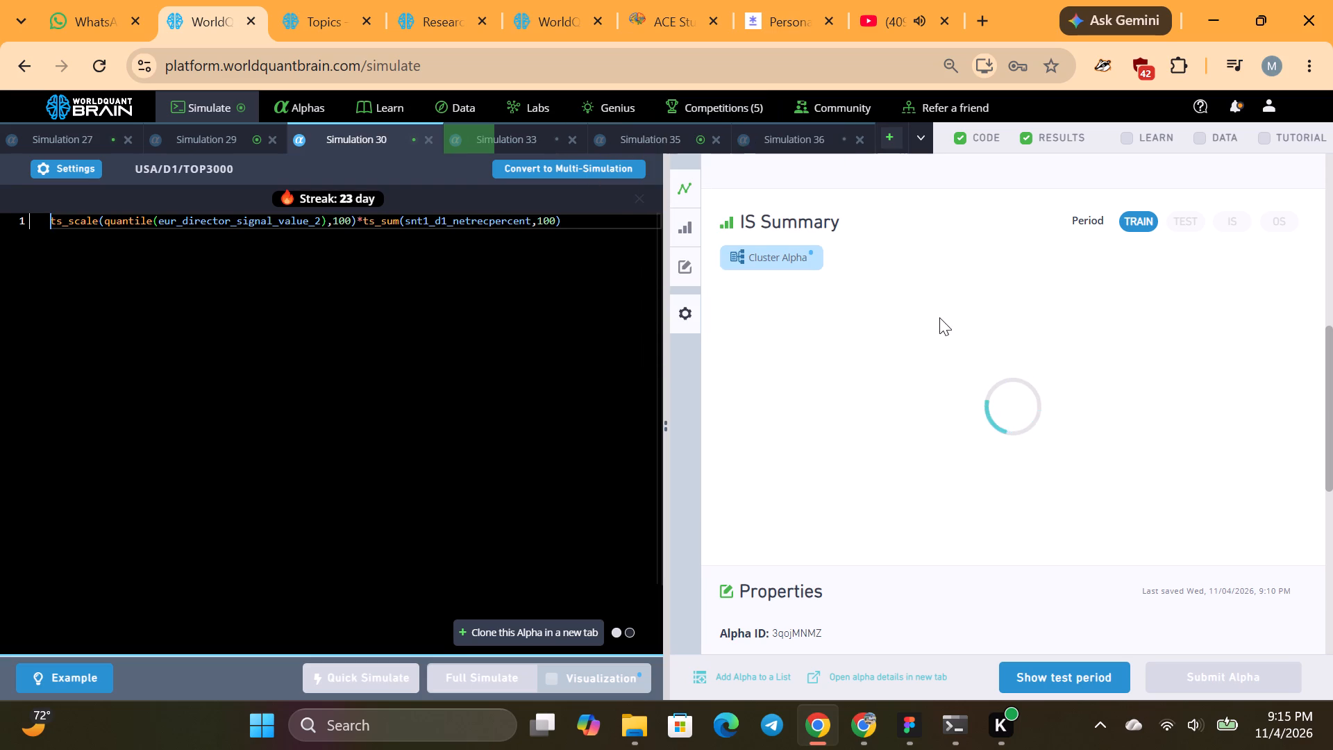
# Show the test period for the ts_scale simulation and look through its chart and IS Summary.
pyautogui.click(1051, 673)
pyautogui.scroll(4, 1022, 506)
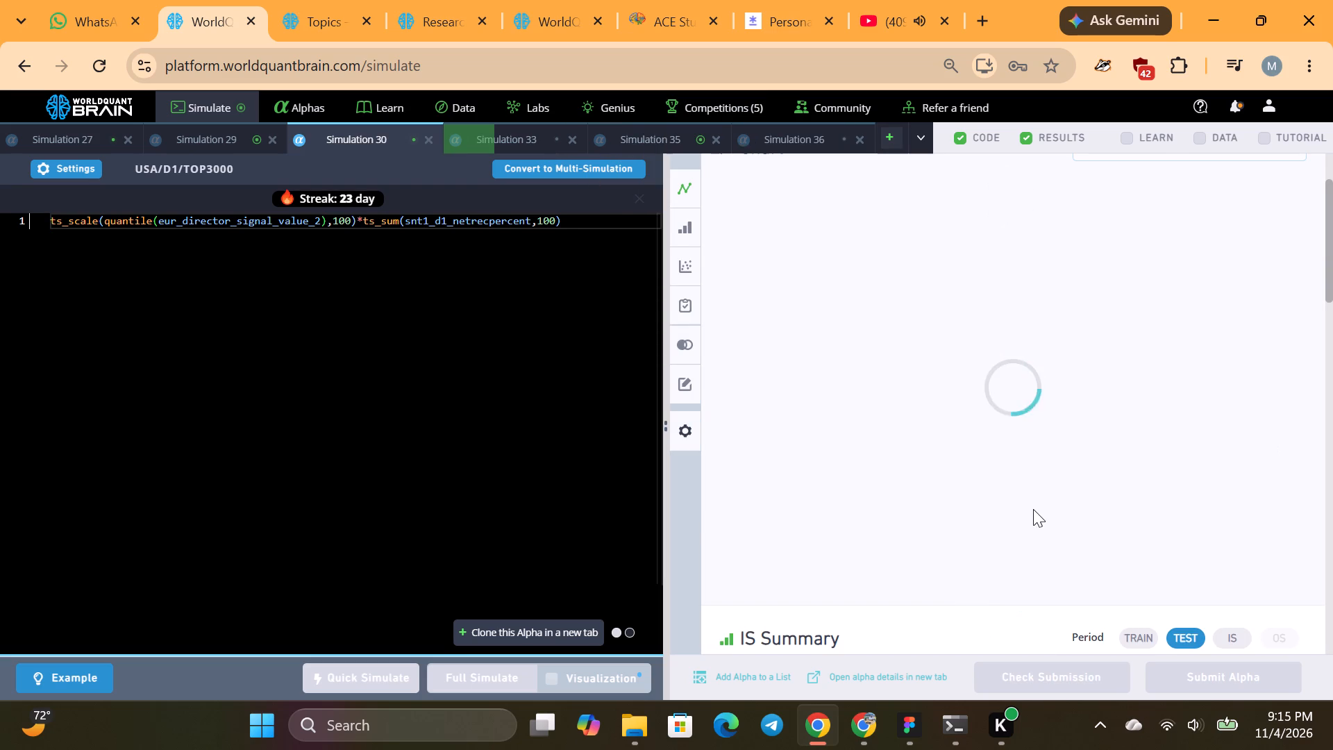
pyautogui.scroll(-3, 1043, 519)
pyautogui.scroll(4, 1053, 524)
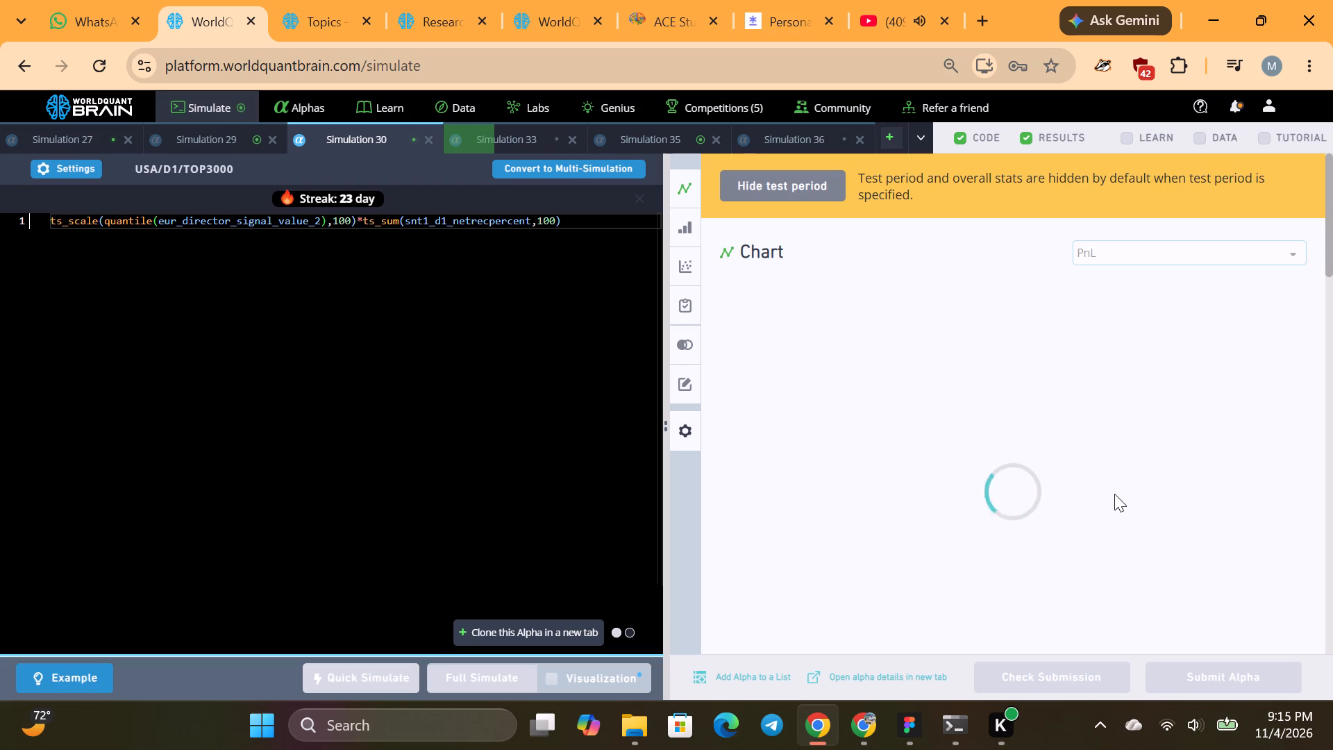
pyautogui.scroll(-5, 1114, 494)
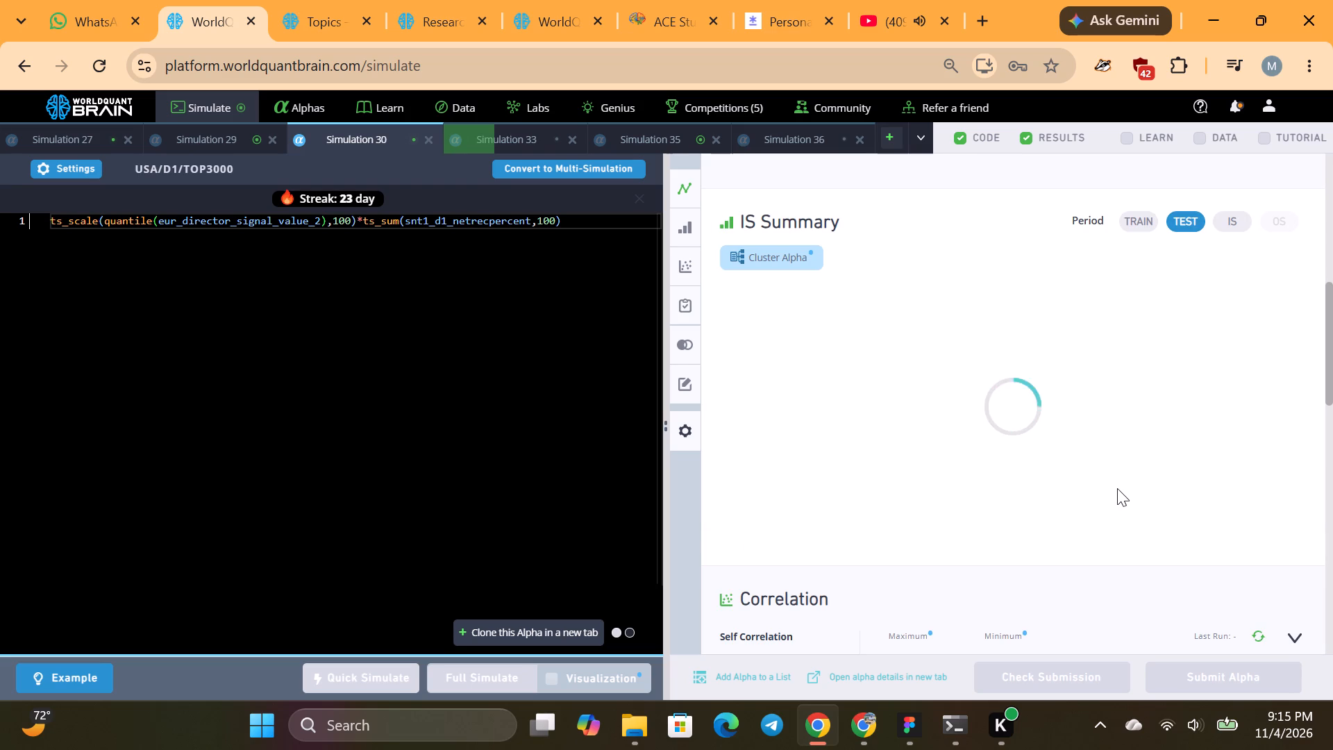
# Switch to TradingView, set the XAUUSD chart to the 5-minute timeframe, stretch its price scale, and return to WorldQuant BRAIN.
pyautogui.click(871, 719)
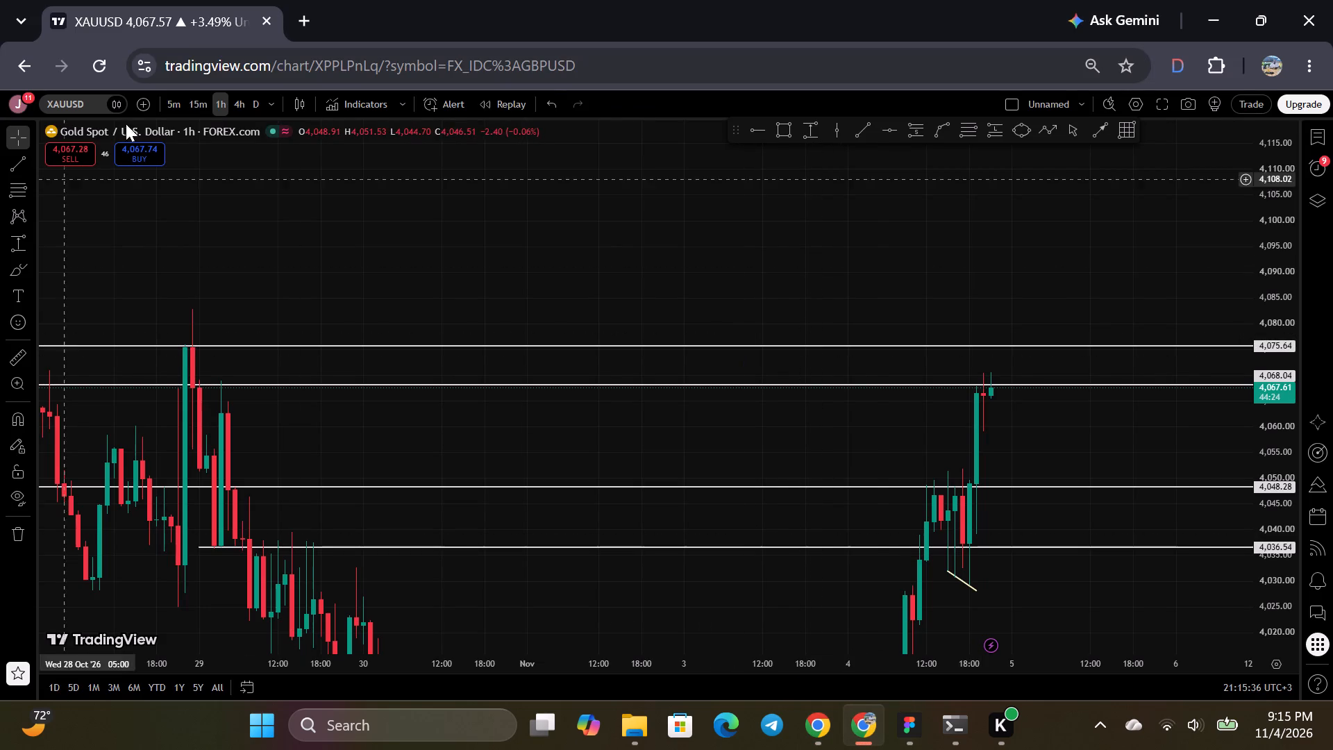
pyautogui.click(170, 109)
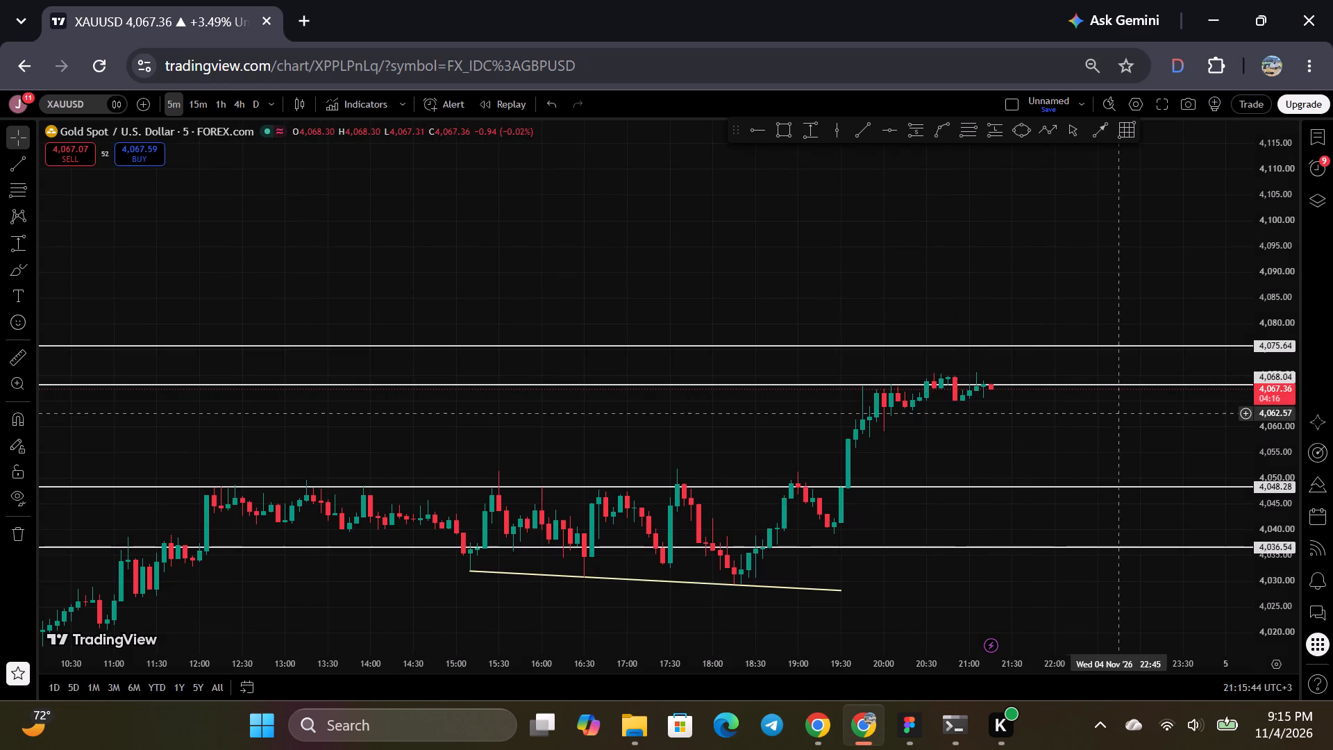
pyautogui.moveTo(1292, 449); pyautogui.dragTo(1241, 137)
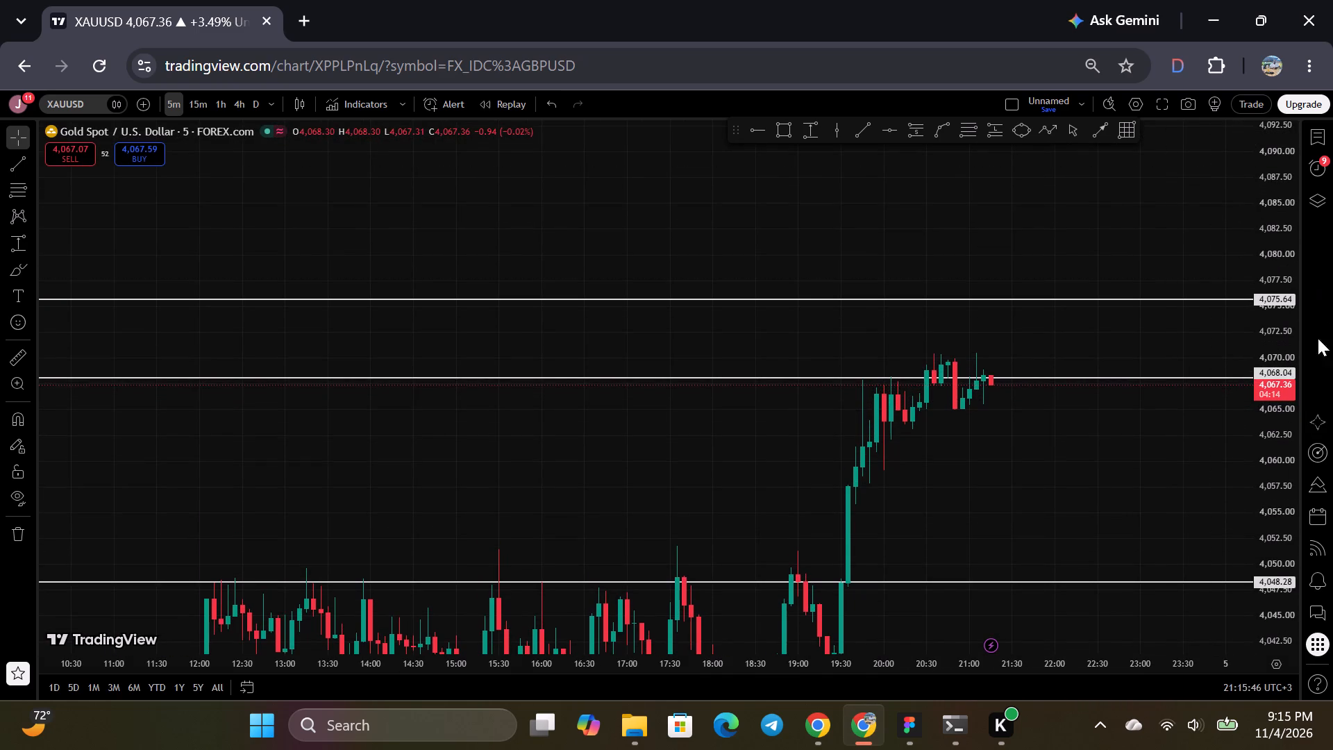
pyautogui.moveTo(1280, 343); pyautogui.dragTo(1243, 176)
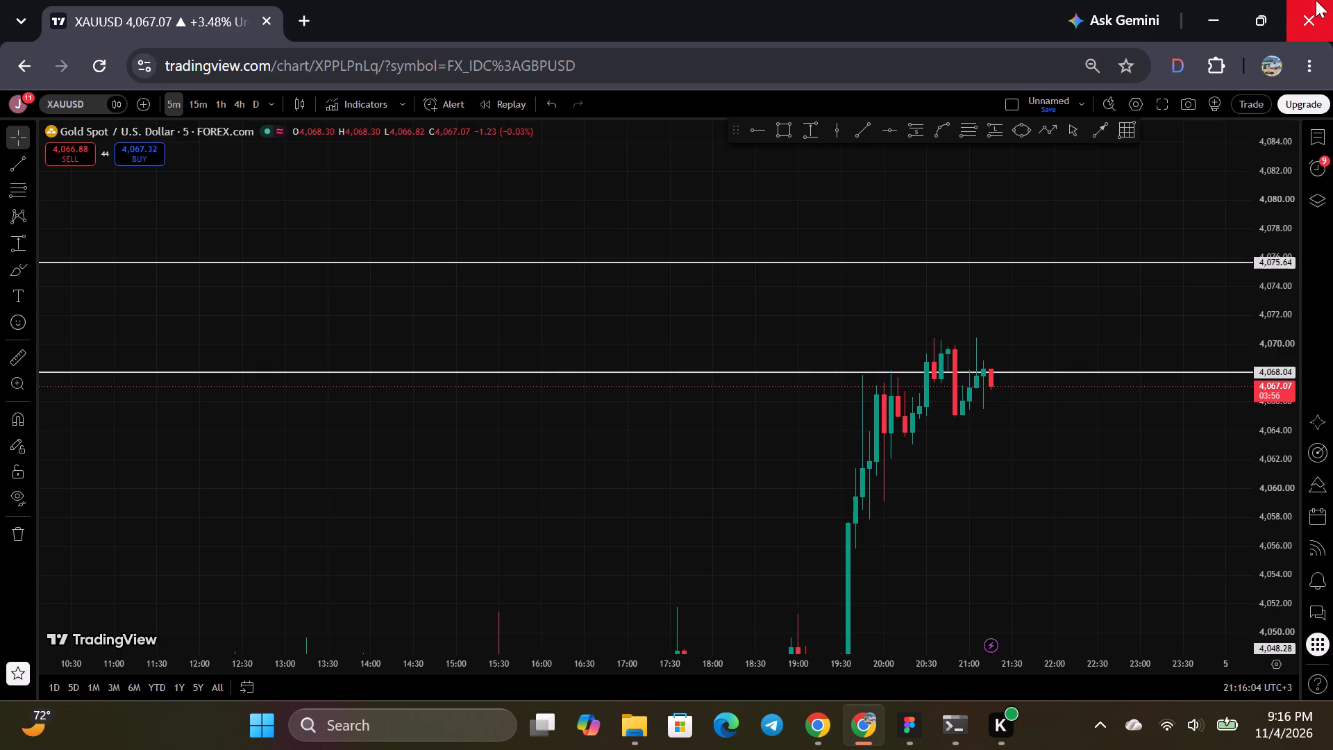
pyautogui.click(1213, 13)
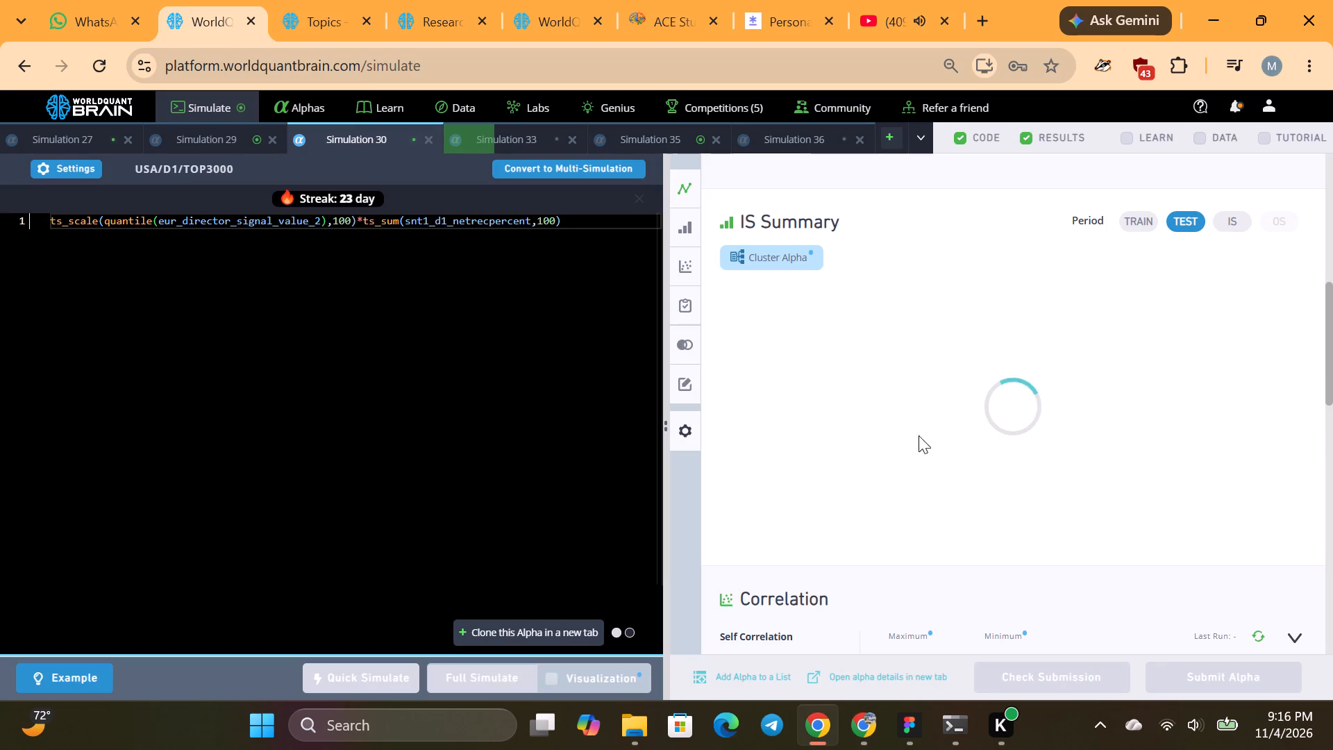
# Review the ts_scale simulation's test-period IS Summary and close that simulation.
pyautogui.scroll(-3, 1009, 337)
pyautogui.scroll(3, 1025, 376)
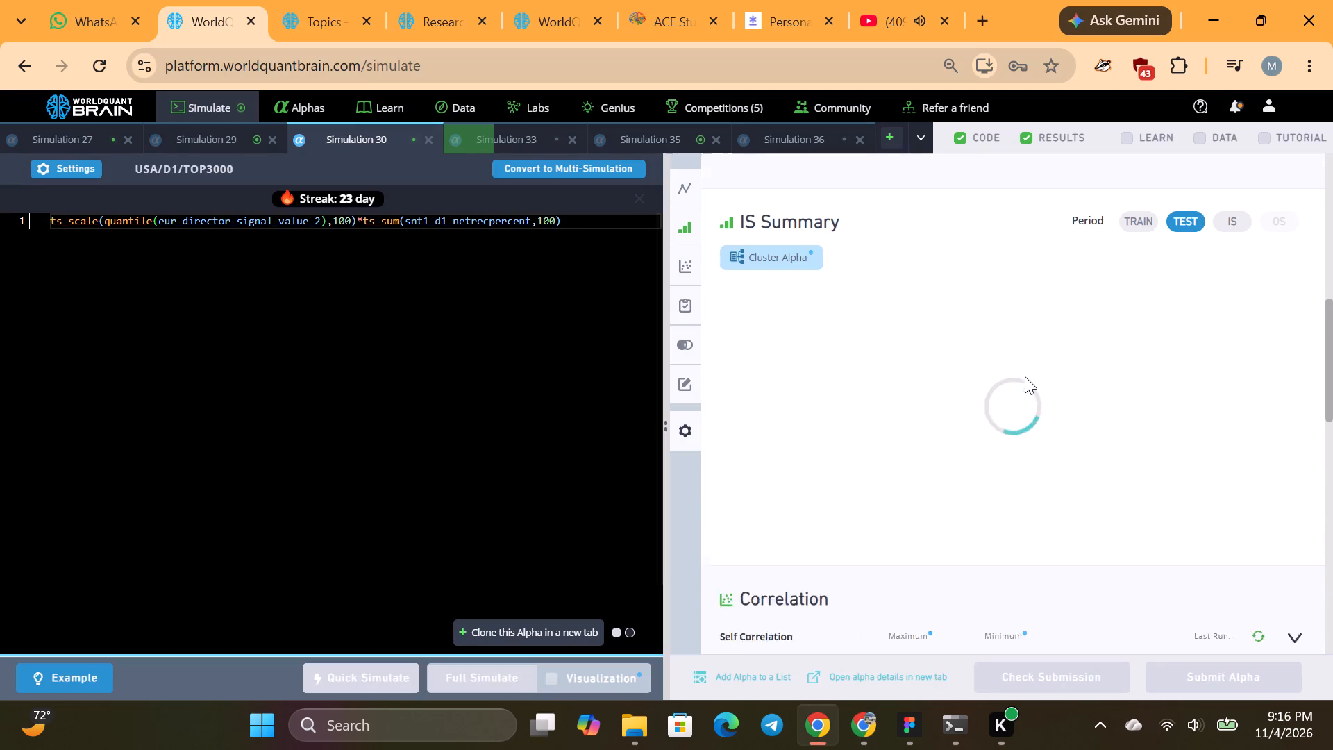
pyautogui.scroll(1, 1059, 388)
pyautogui.scroll(-2, 1059, 391)
pyautogui.scroll(5, 1059, 391)
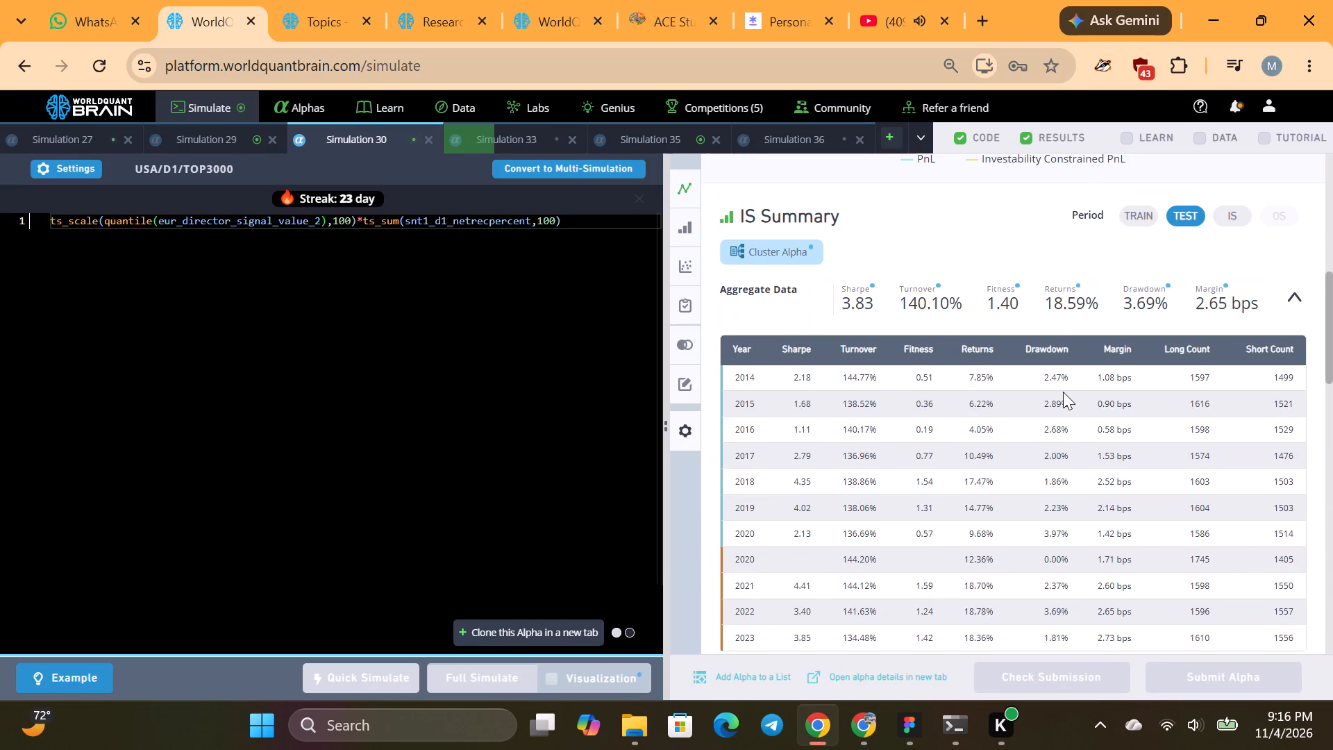
pyautogui.click(426, 140)
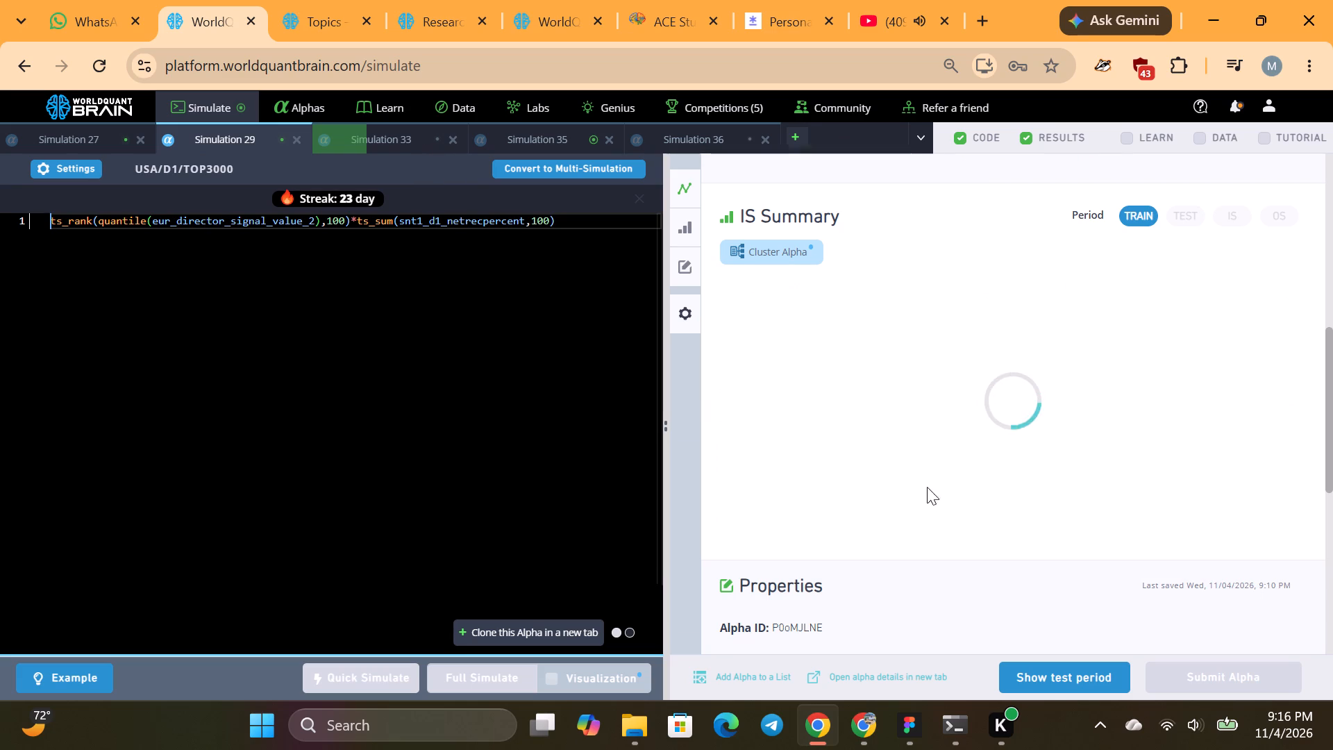
# Show the test period for the ts_rank simulation, review its PnL chart and IS Summary, and close it.
pyautogui.click(1051, 682)
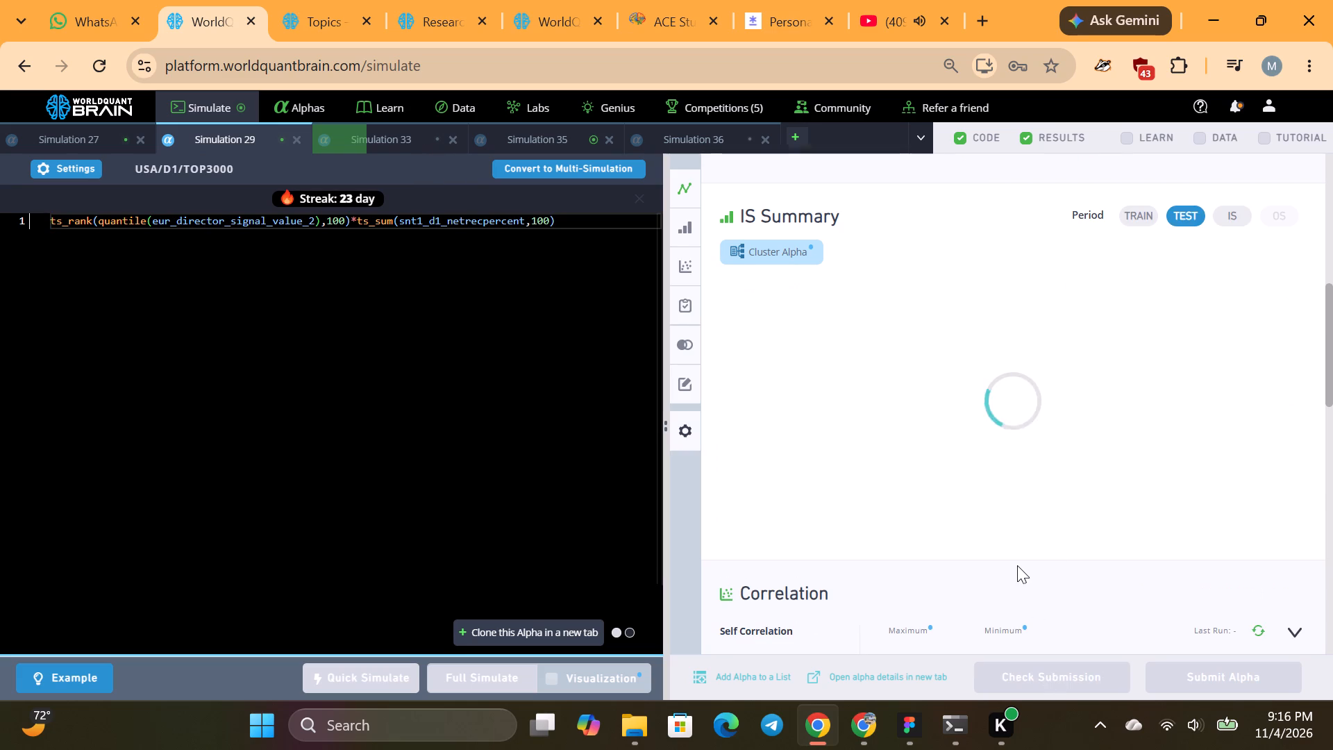
pyautogui.scroll(3, 1017, 565)
pyautogui.scroll(3, 1043, 503)
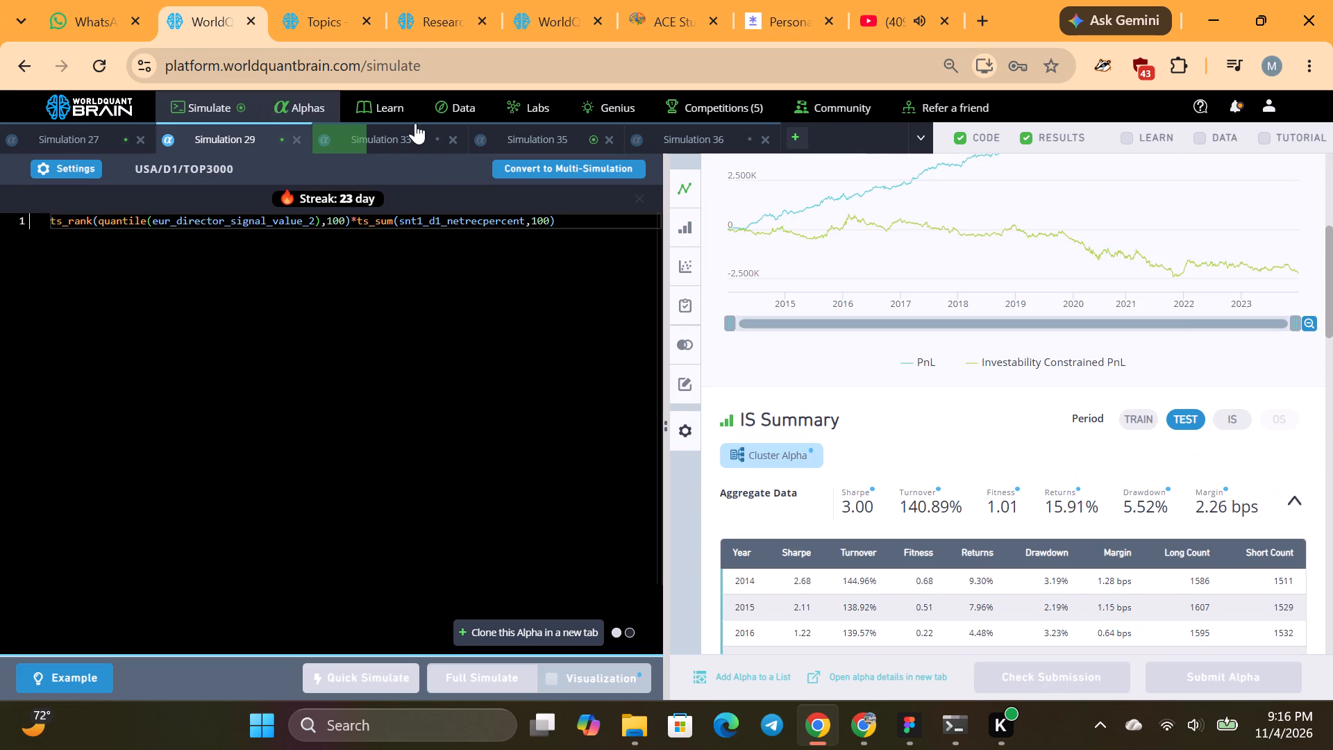
pyautogui.click(303, 143)
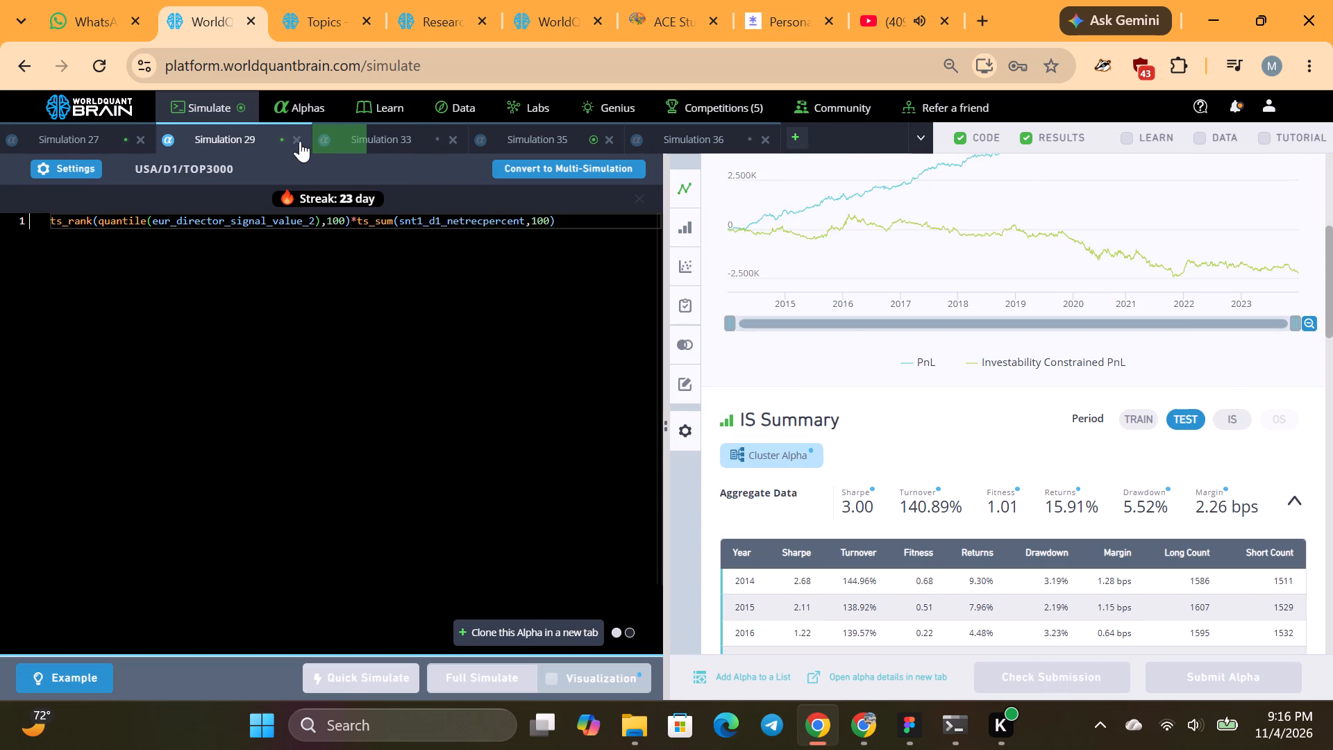
# Show the test period for the ts_decay_linear simulation, review its IS Summary and PnL chart, and close it.
pyautogui.click(404, 149)
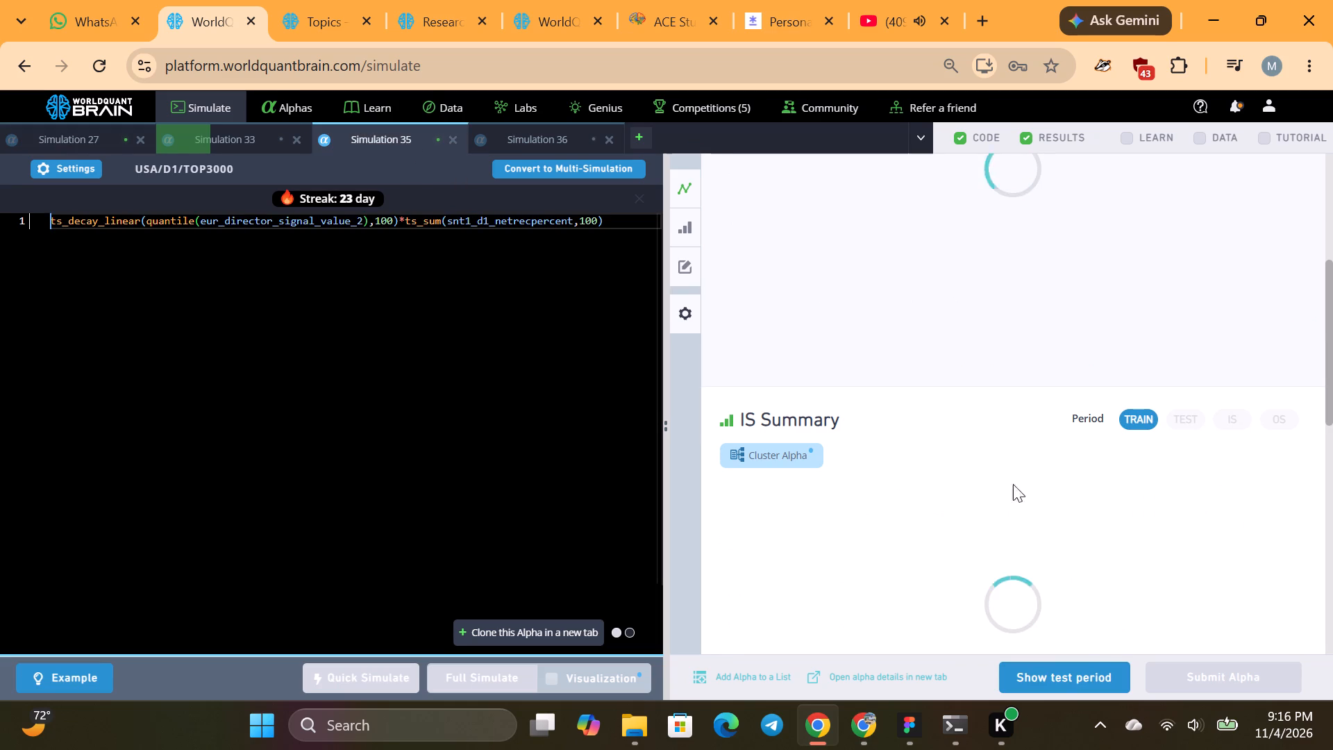
pyautogui.click(1068, 665)
pyautogui.scroll(4, 1045, 487)
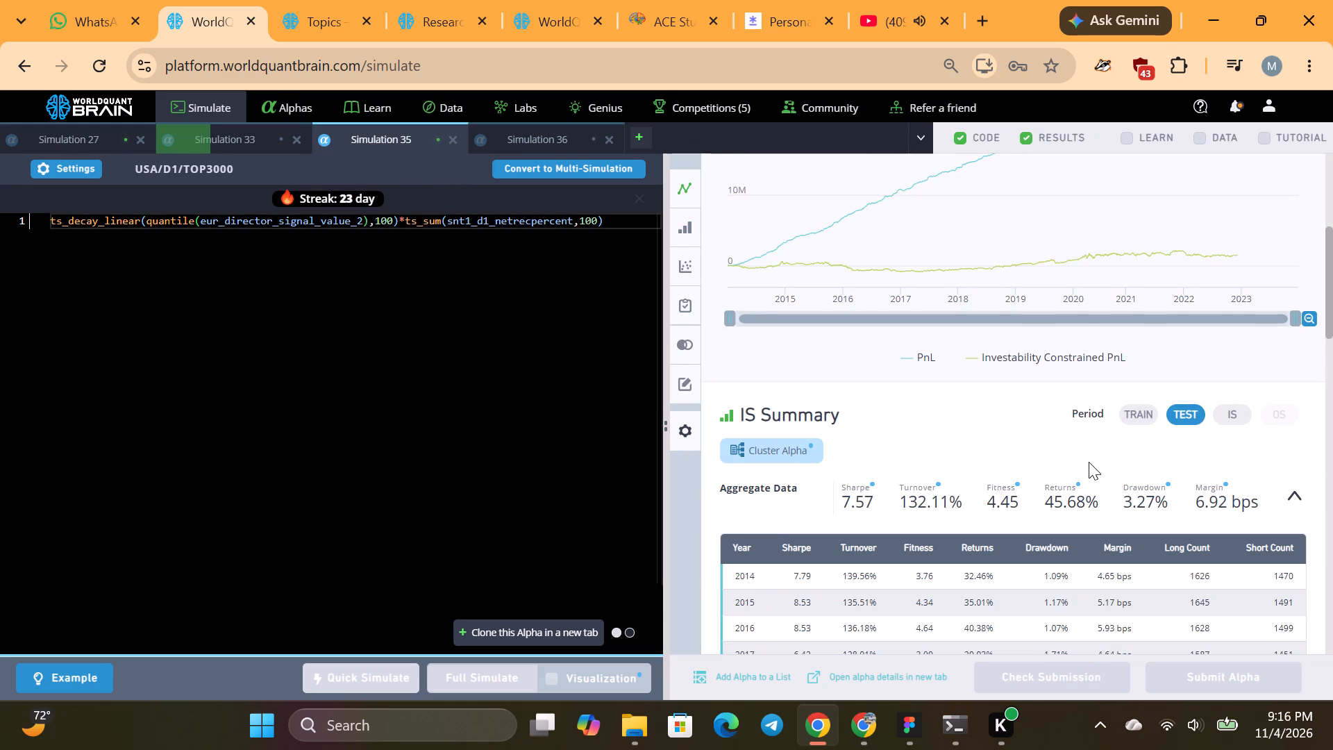
pyautogui.scroll(4, 869, 347)
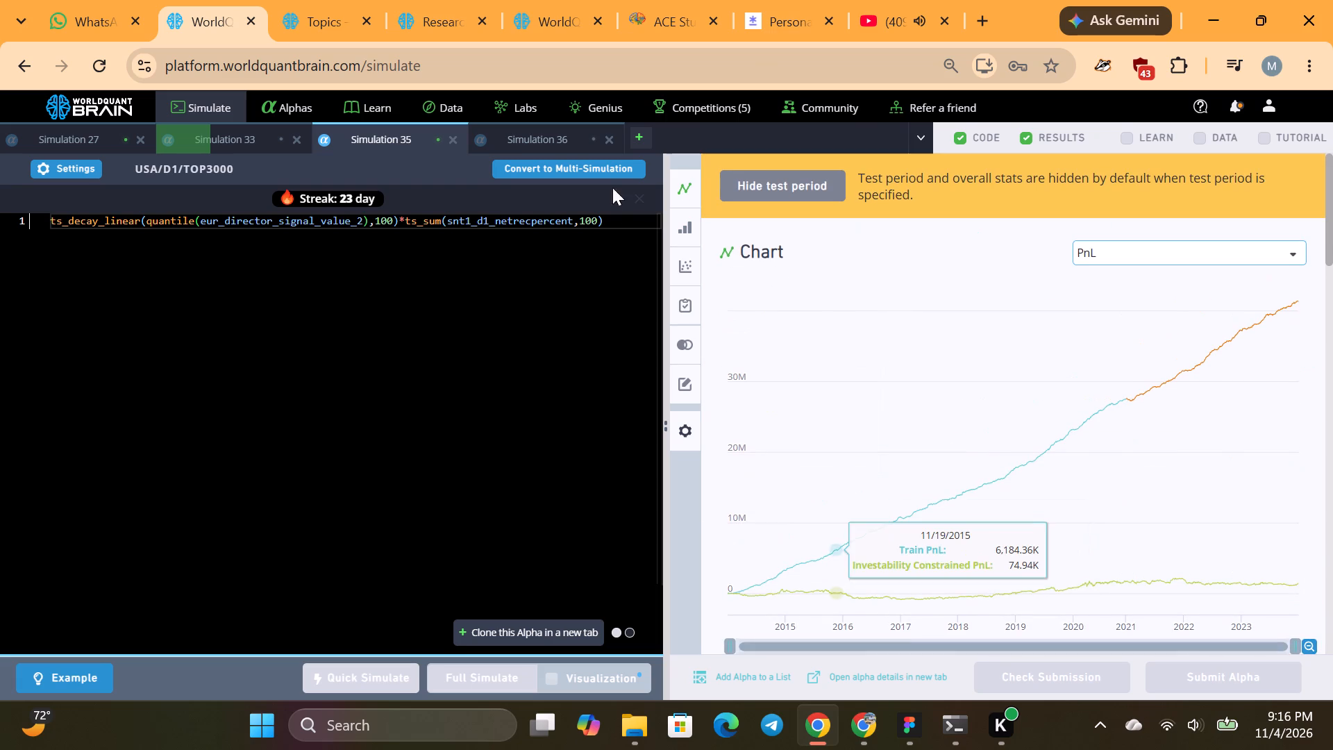
pyautogui.click(606, 144)
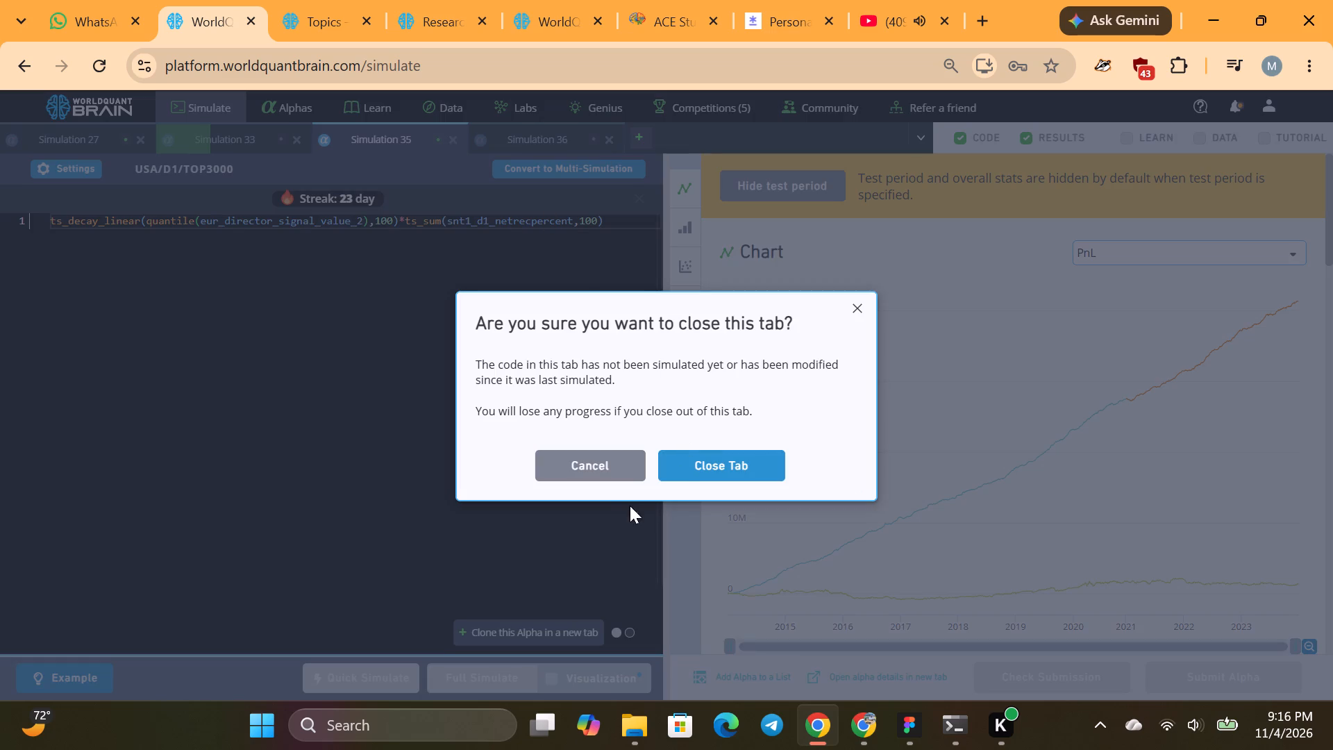
pyautogui.click(605, 463)
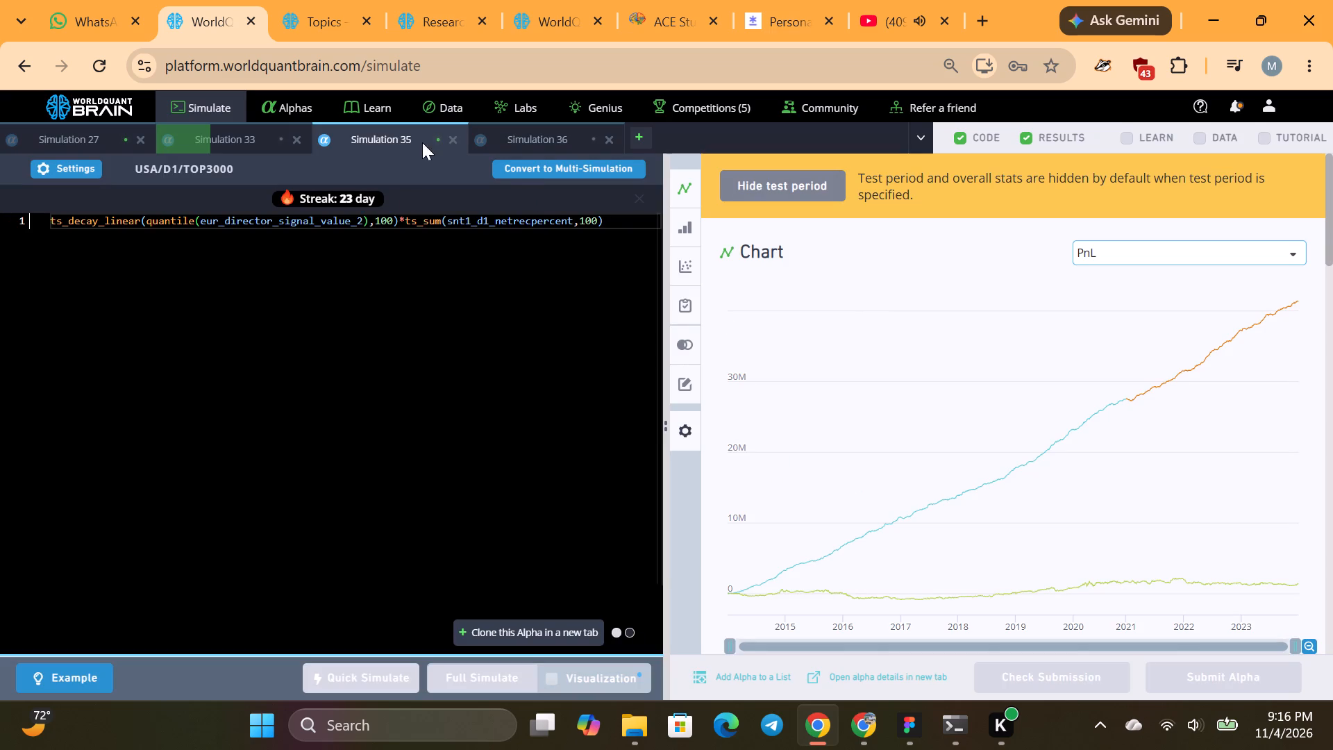
pyautogui.click(445, 141)
# In the unsimulated alpha, replace the incomplete ts operator around the quantile term with group_rank.
pyautogui.click(408, 136)
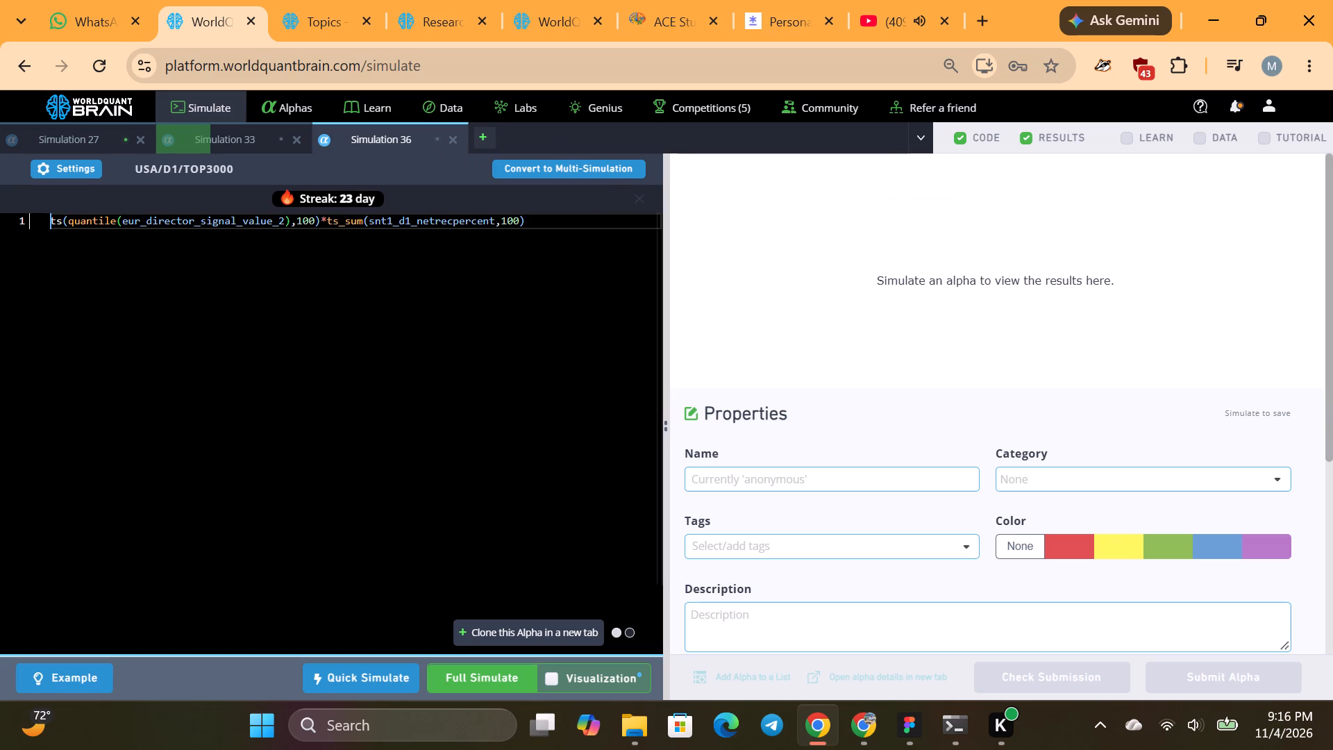
pyautogui.click(456, 133)
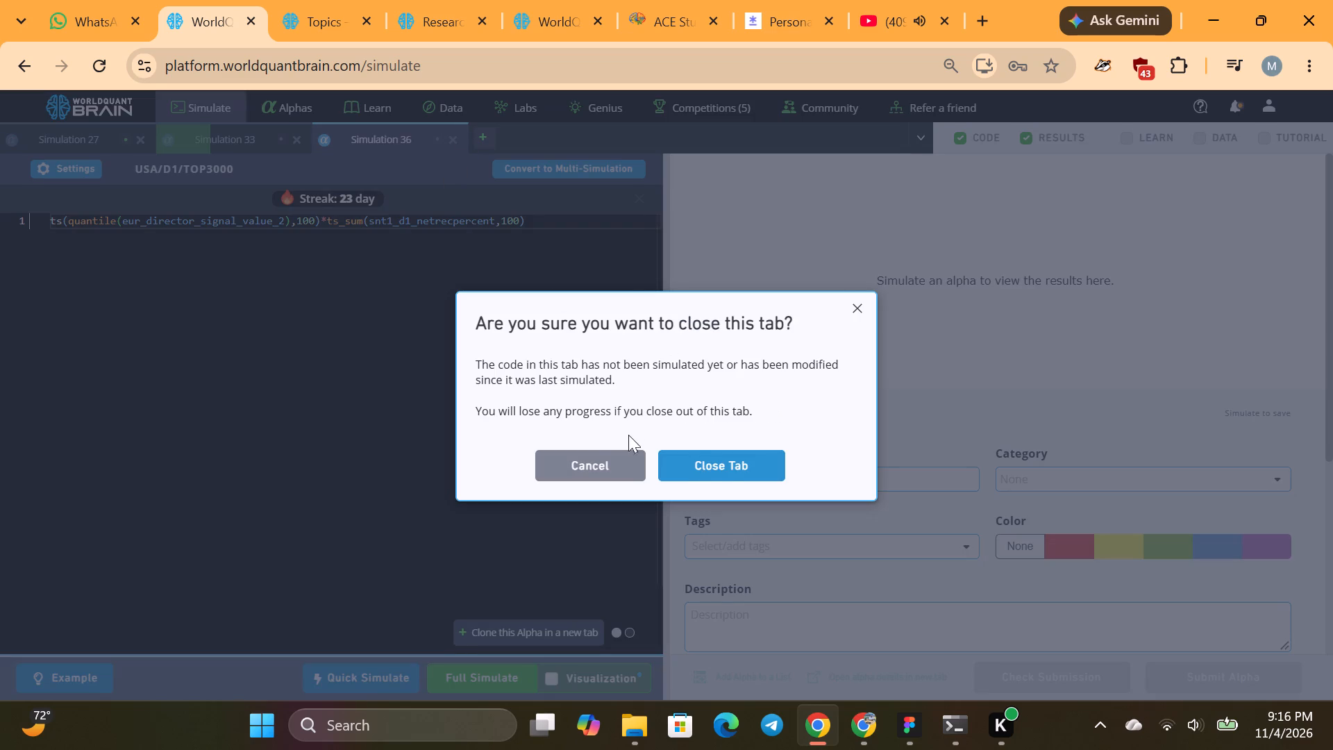
pyautogui.click(585, 451)
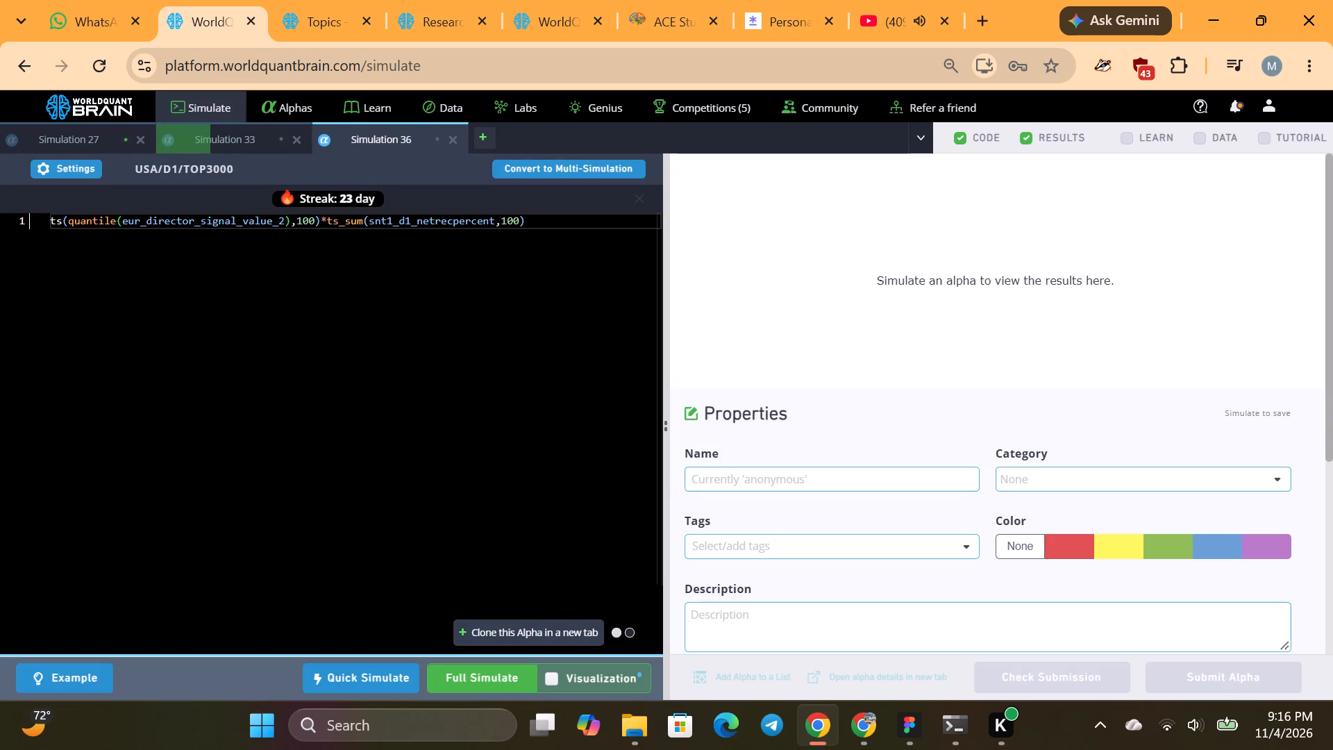
pyautogui.click(63, 215)
pyautogui.press('BackSpace')
pyautogui.press('BackSpace')
pyautogui.press('BackSpace')
pyautogui.press('BackSpace')
pyautogui.press('BackSpace')
pyautogui.press('BackSpace')
pyautogui.press('BackSpace')
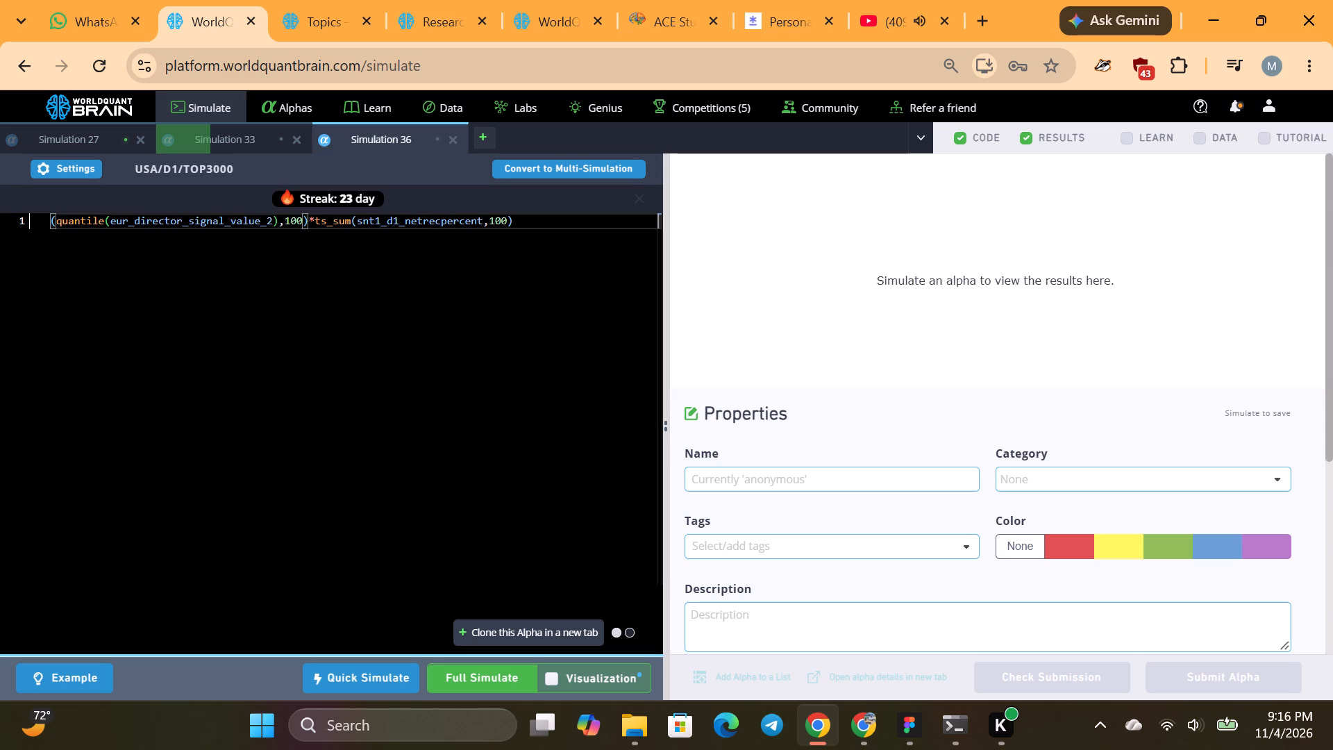
pyautogui.write('groupra')
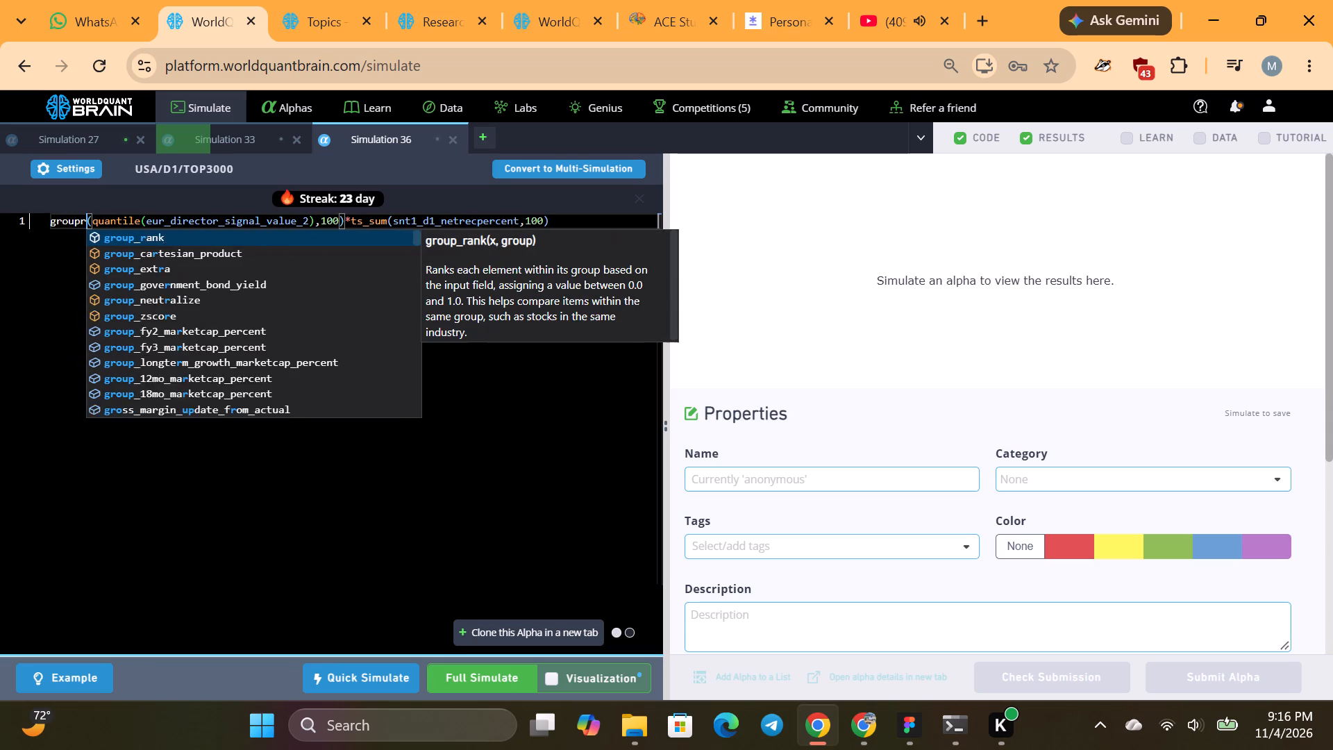
pyautogui.click(123, 238)
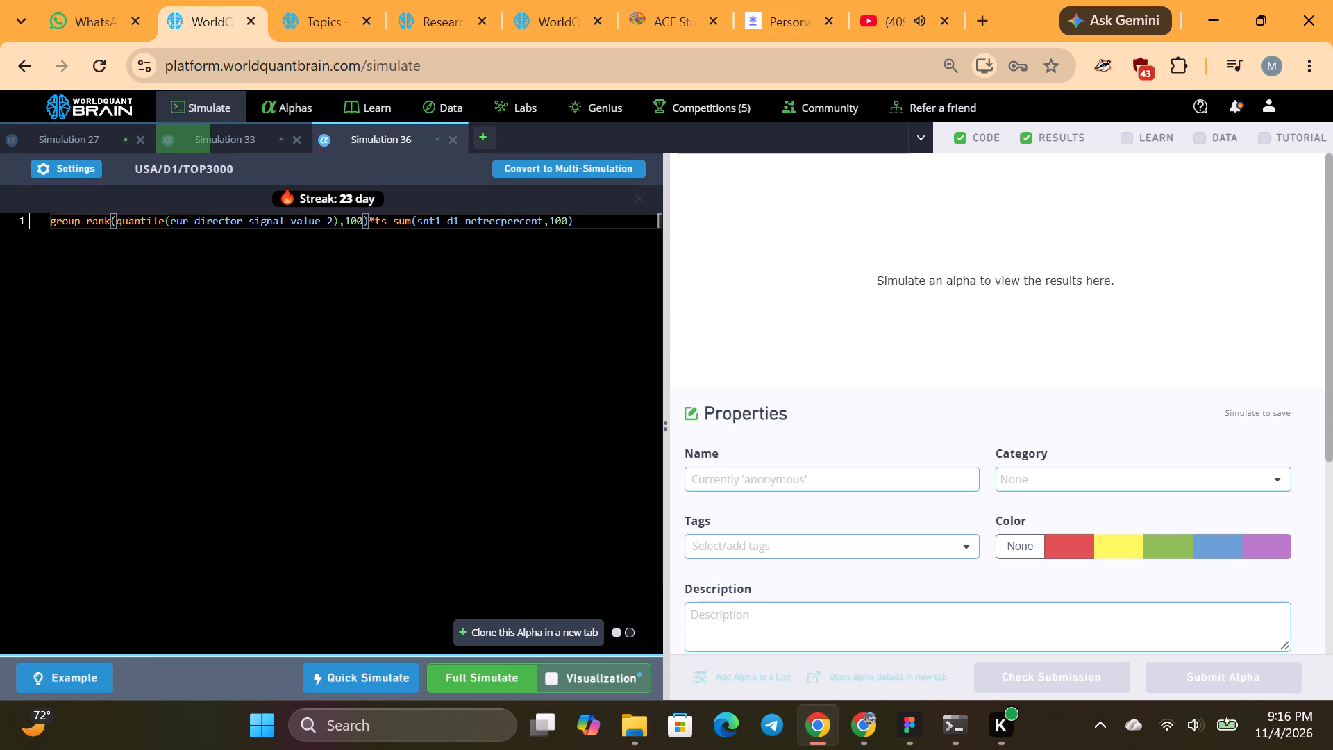
# Set group_rank's second argument to industry and run a full simulation.
pyautogui.doubleClick(354, 219)
pyautogui.doubleClick(355, 219)
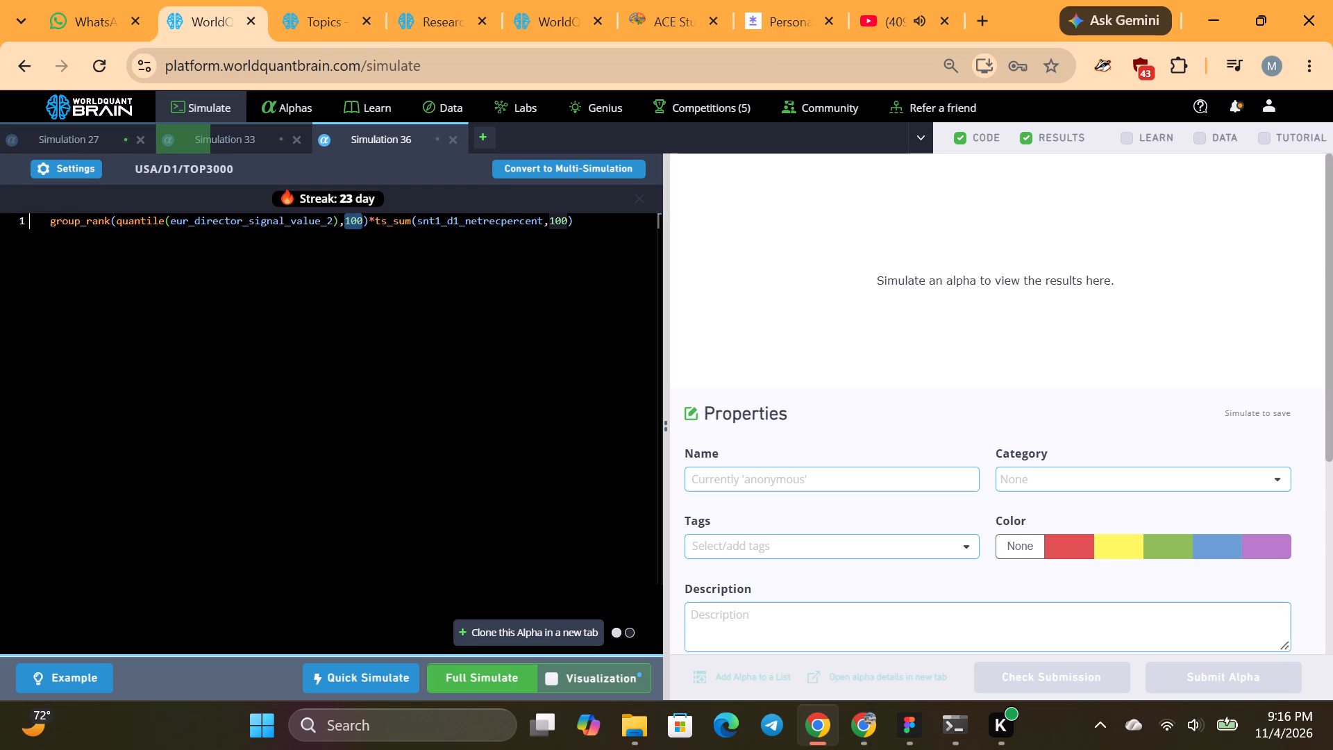
pyautogui.write('industry')
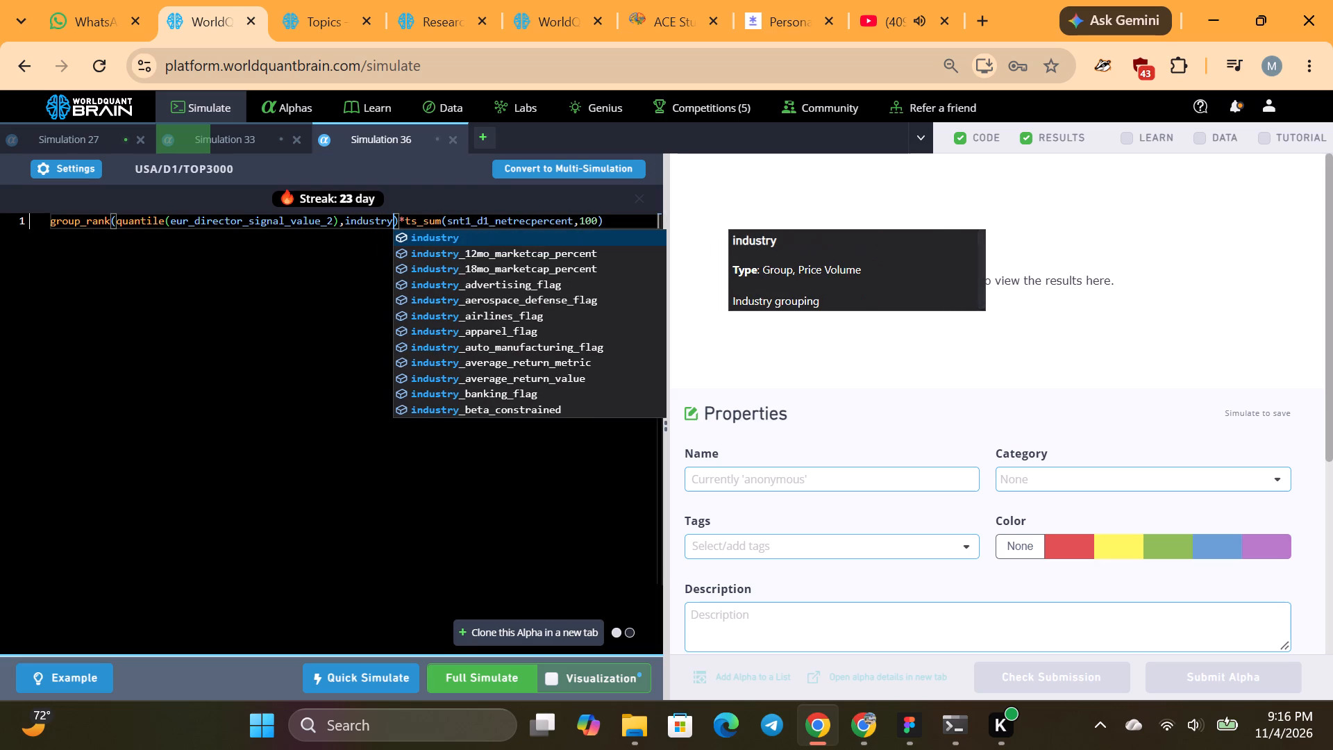
pyautogui.click(460, 678)
# Clone the group_rank alpha, change its operator to group_scale, and run a full simulation.
pyautogui.click(471, 634)
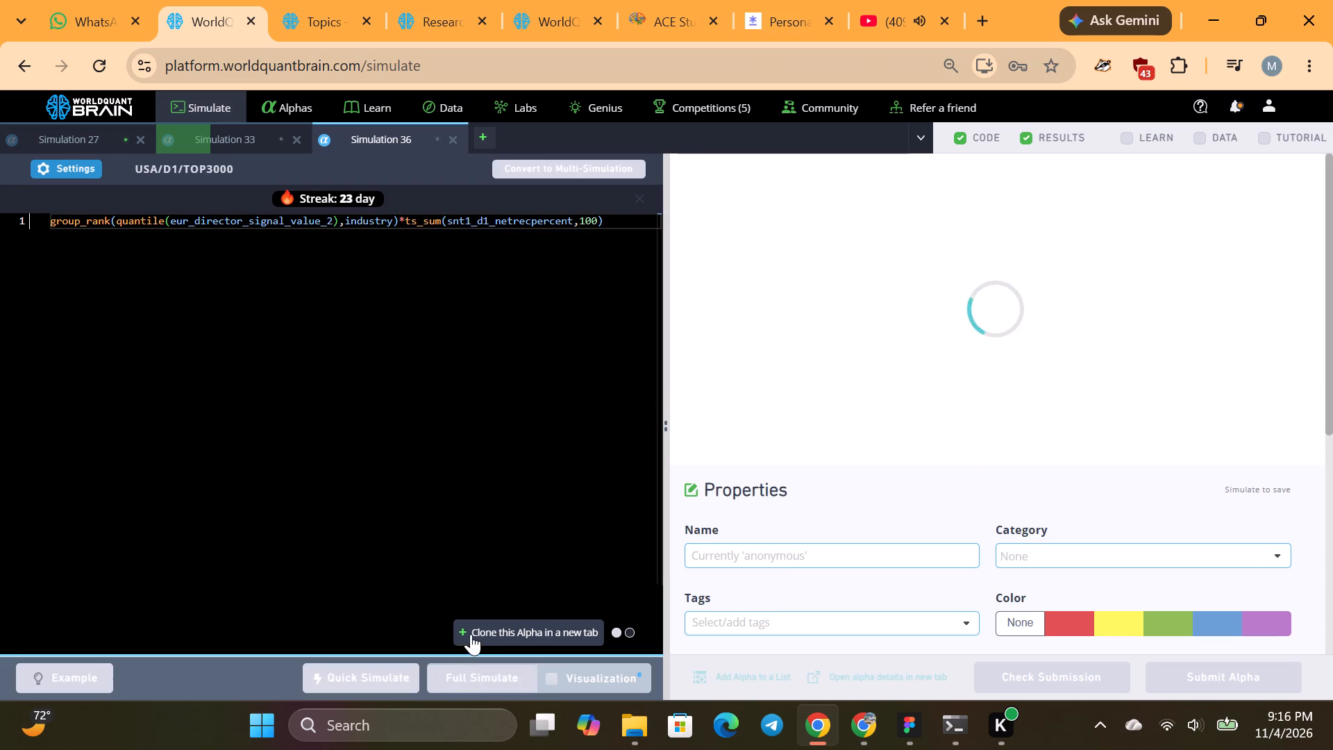
pyautogui.click(112, 220)
pyautogui.press('BackSpace')
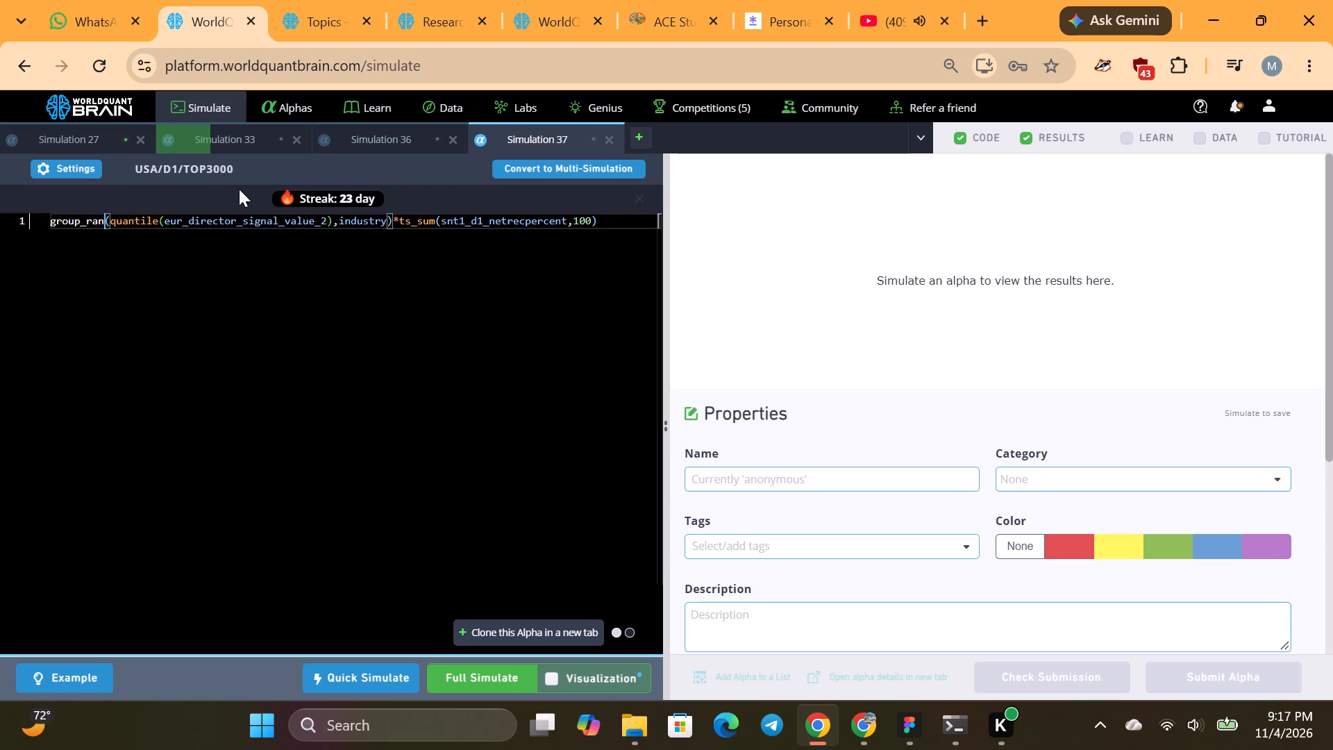
pyautogui.press('BackSpace')
pyautogui.press('BackSpace')
pyautogui.press('BackSpace')
pyautogui.write('sc')
pyautogui.write('ale')
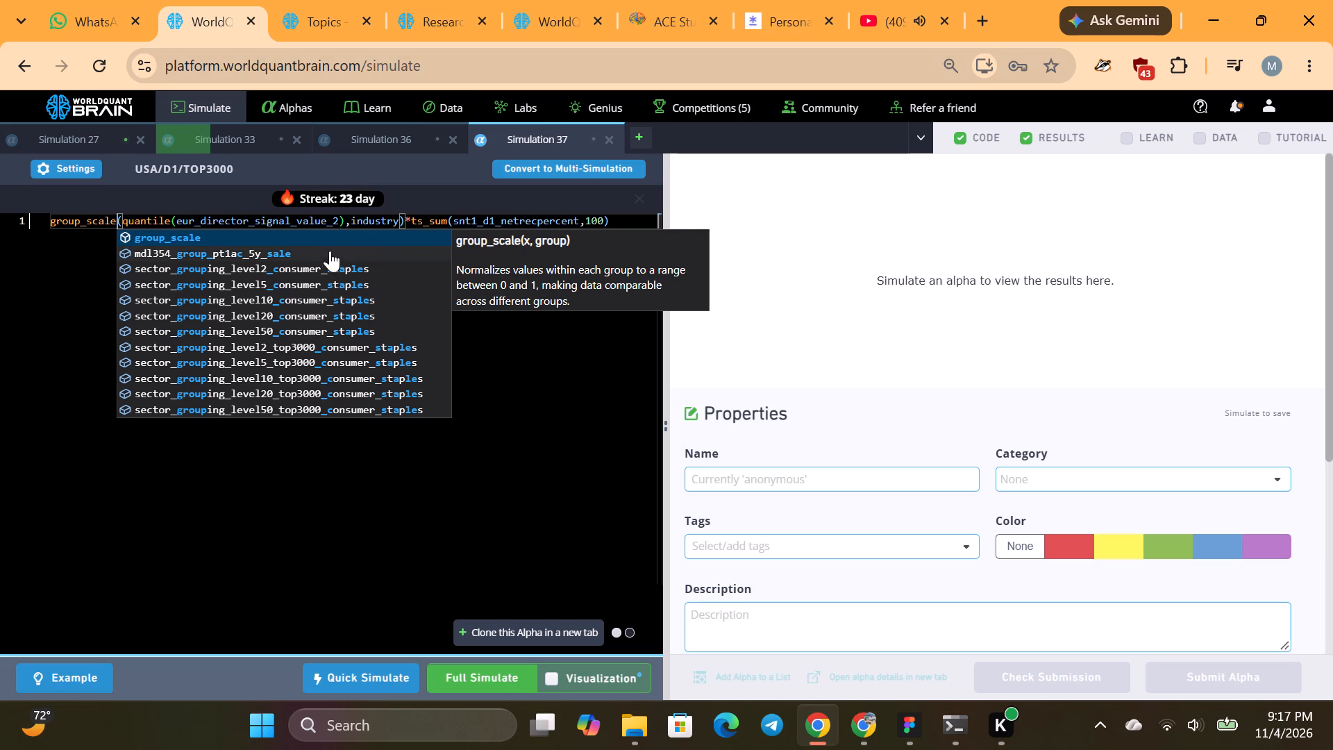
pyautogui.click(375, 143)
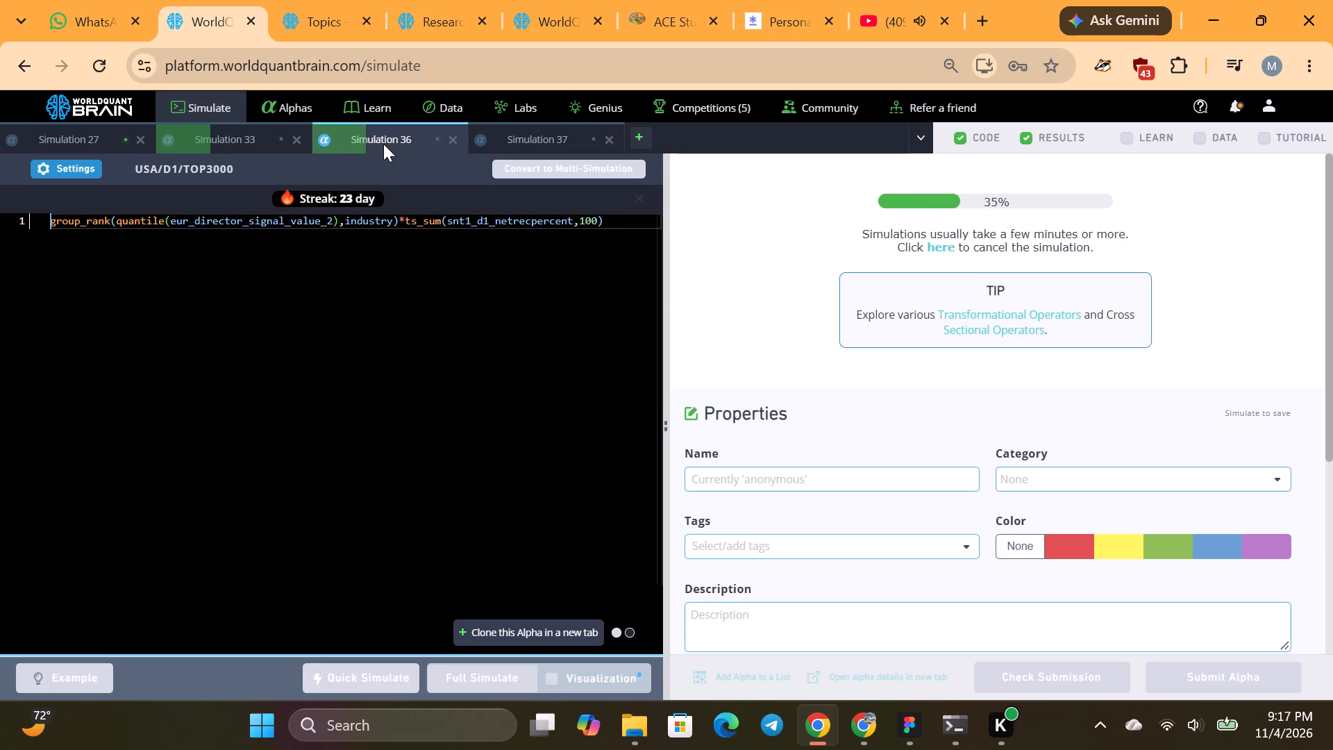
pyautogui.click(258, 147)
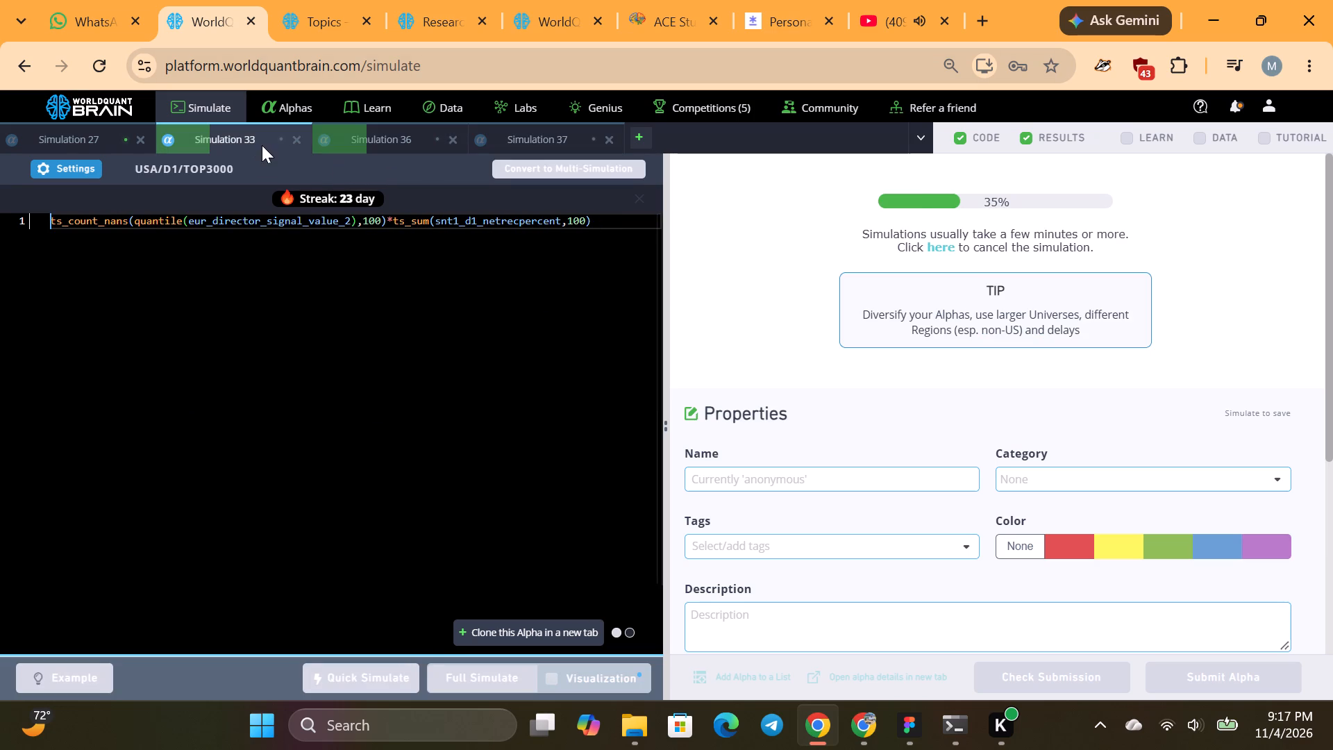
pyautogui.click(568, 134)
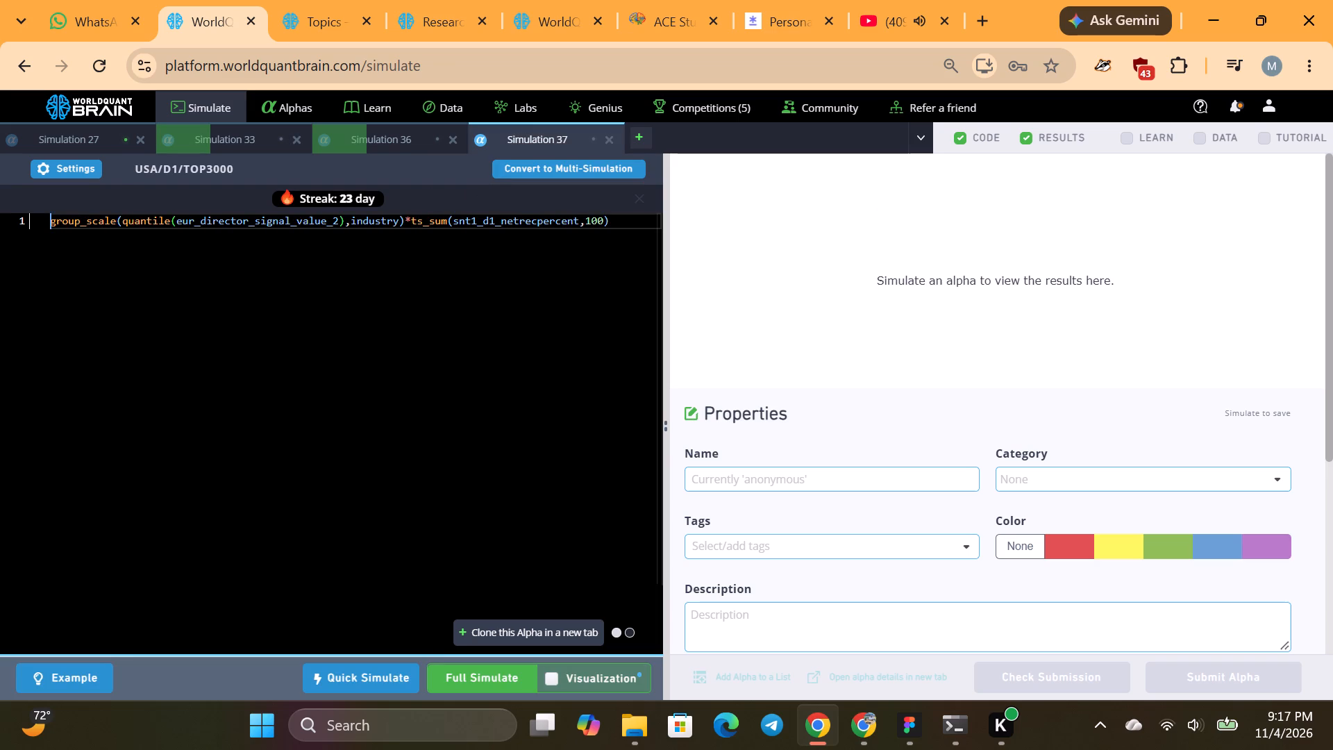
pyautogui.click(359, 138)
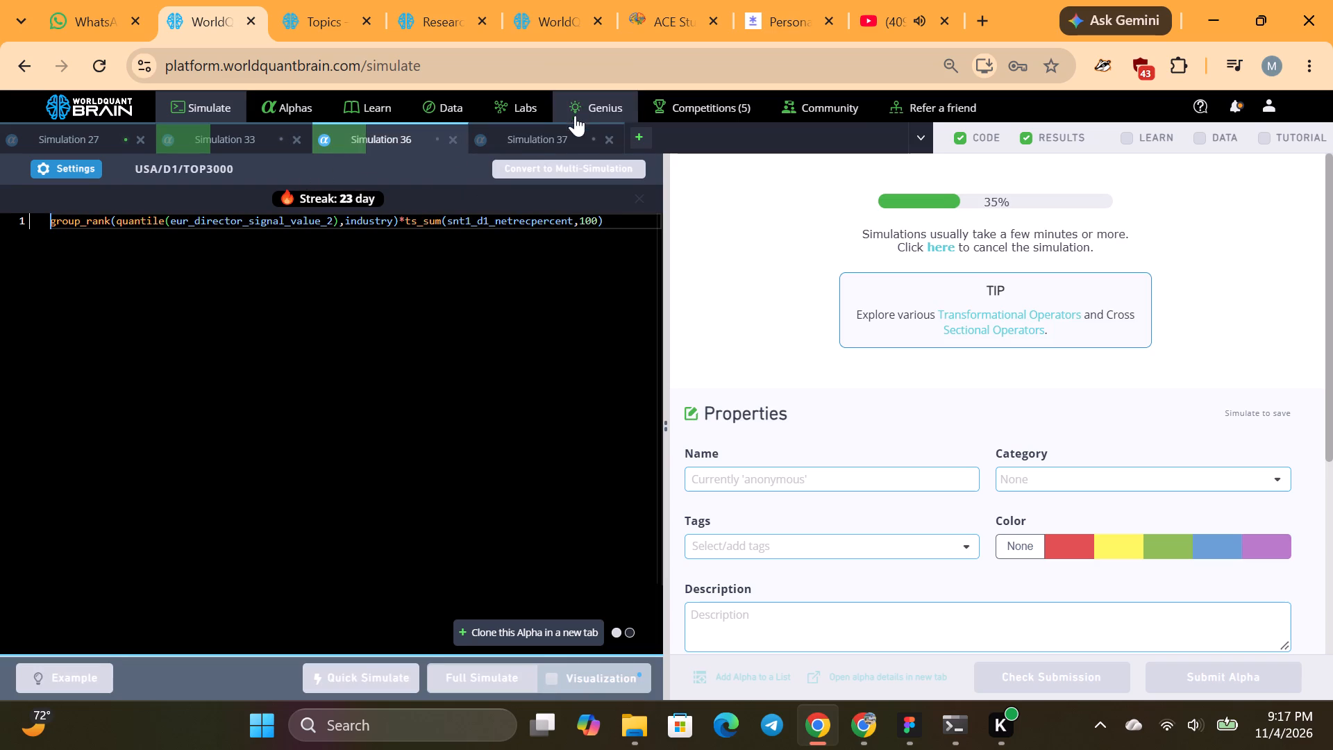
pyautogui.click(564, 131)
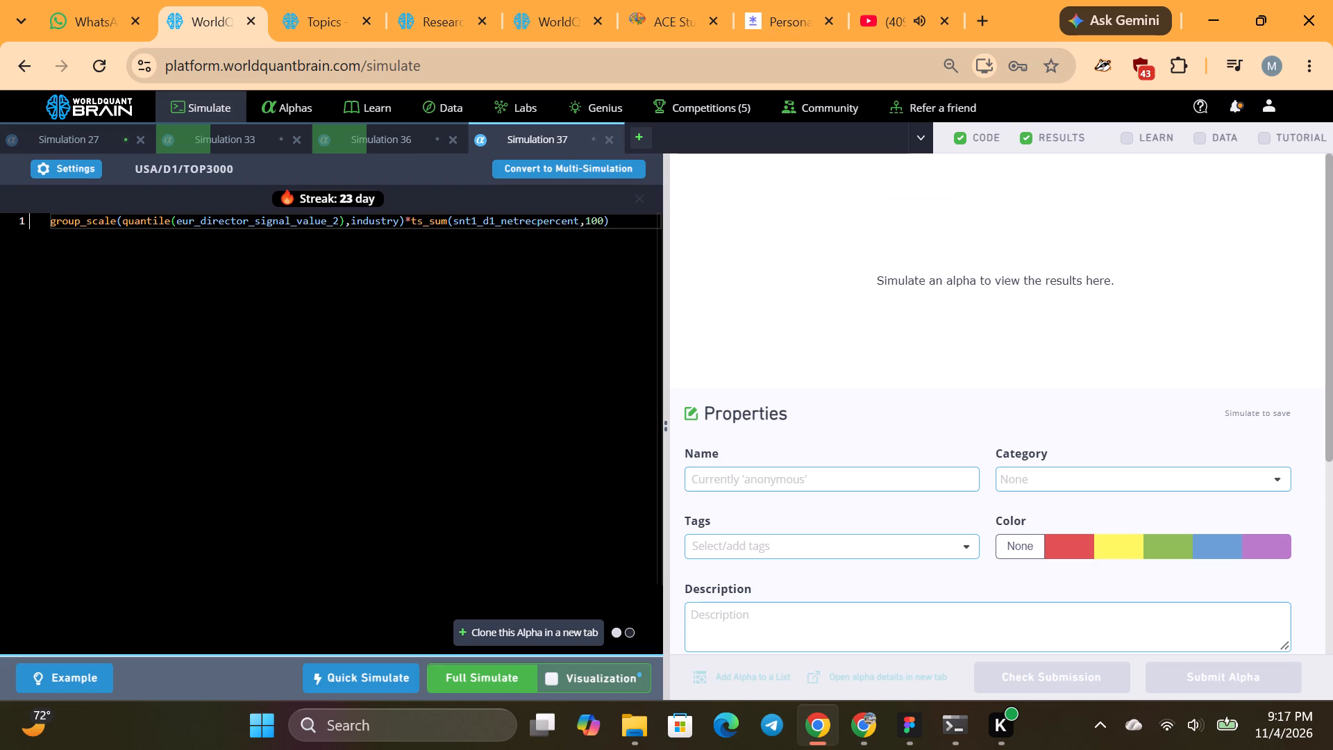
pyautogui.click(476, 676)
# Clone the group_scale alpha, change its operator to group_zscore, and run a full simulation.
pyautogui.click(509, 623)
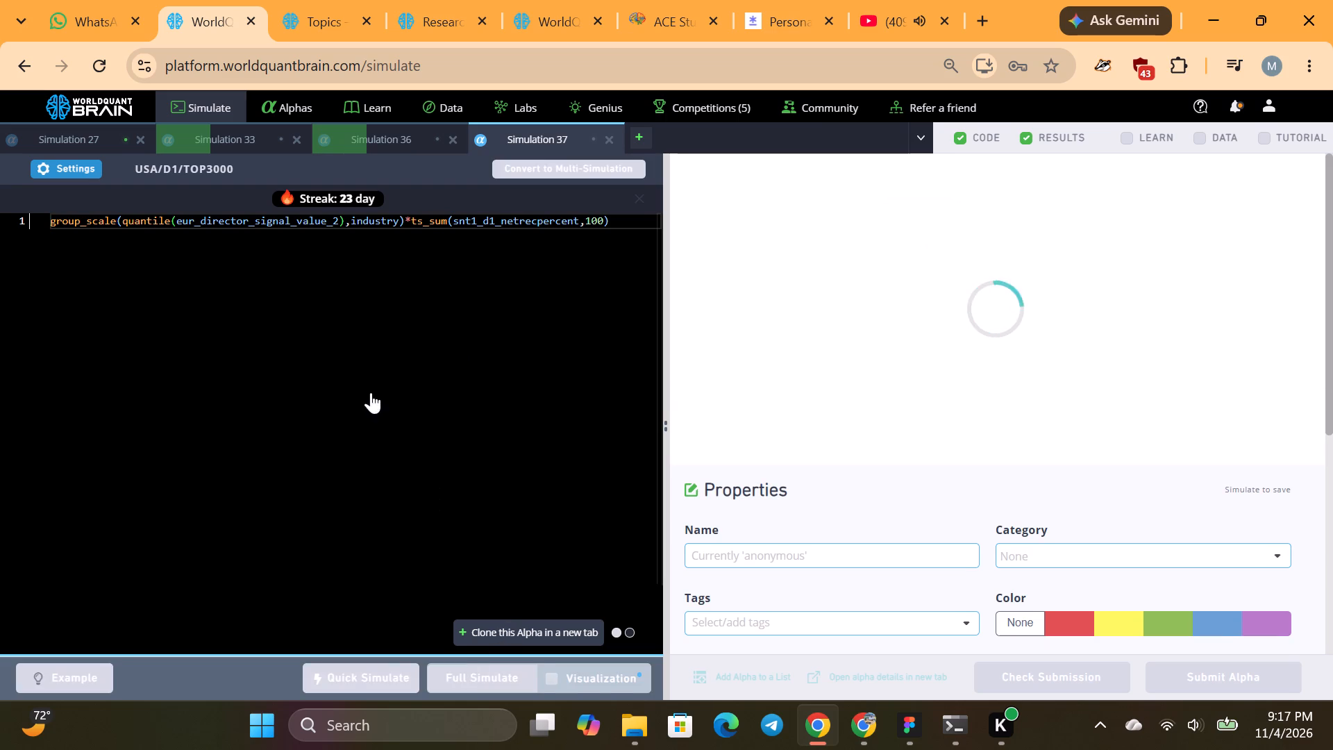
pyautogui.click(115, 218)
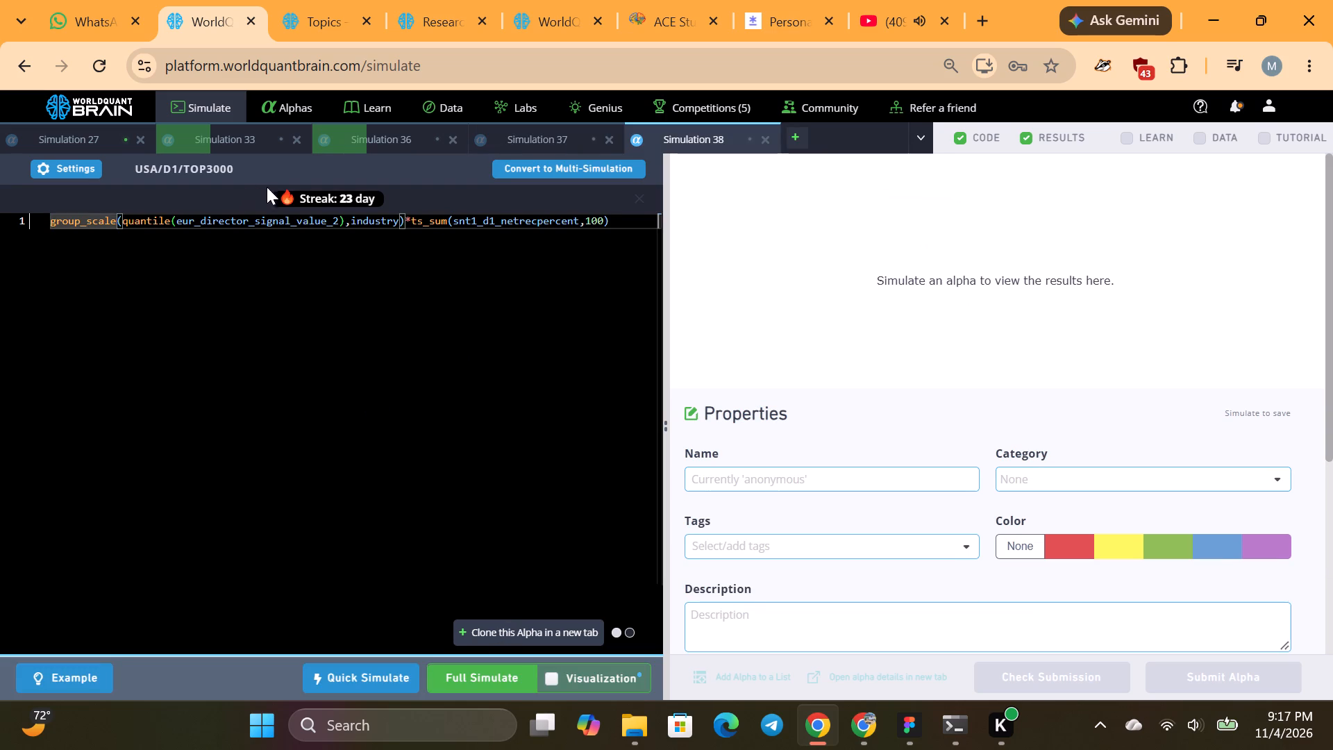
pyautogui.press('BackSpace')
pyautogui.press('BackSpace')
pyautogui.press('BackSpace')
pyautogui.press('BackSpace')
pyautogui.press('BackSpace')
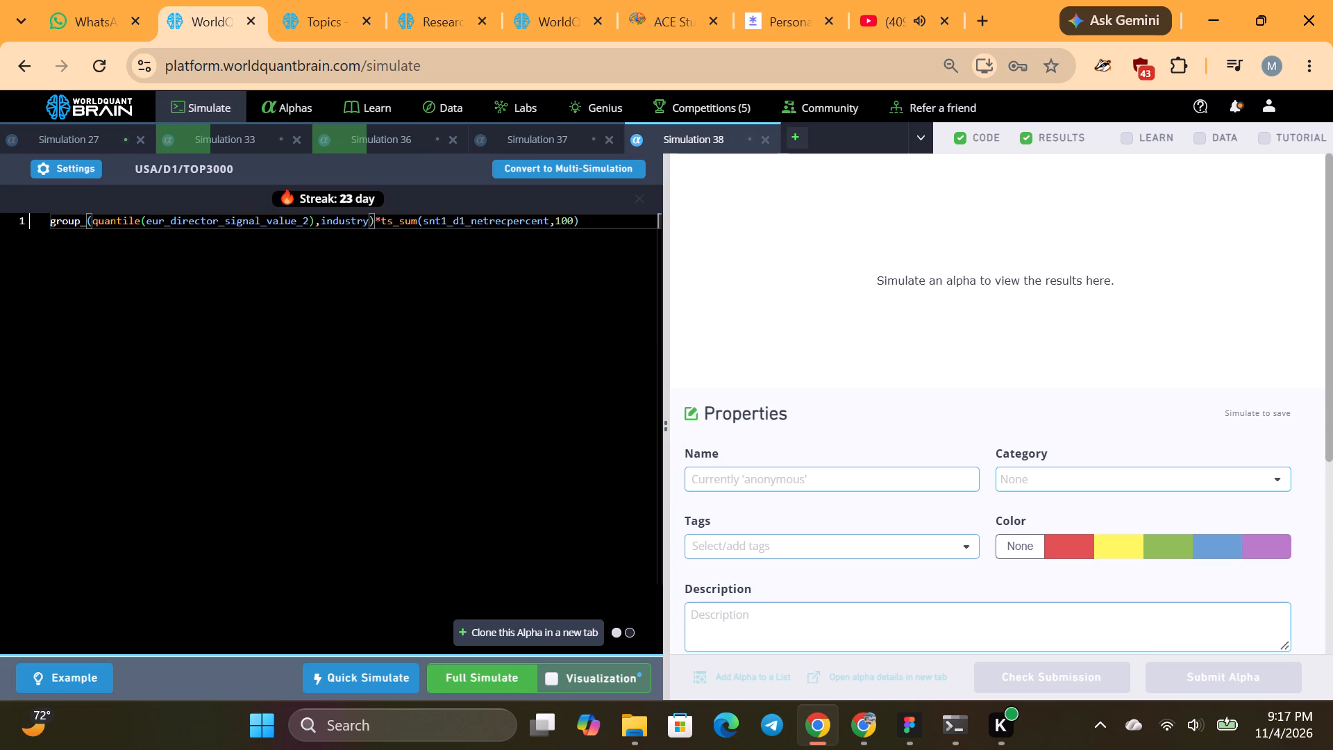
pyautogui.write('zscore')
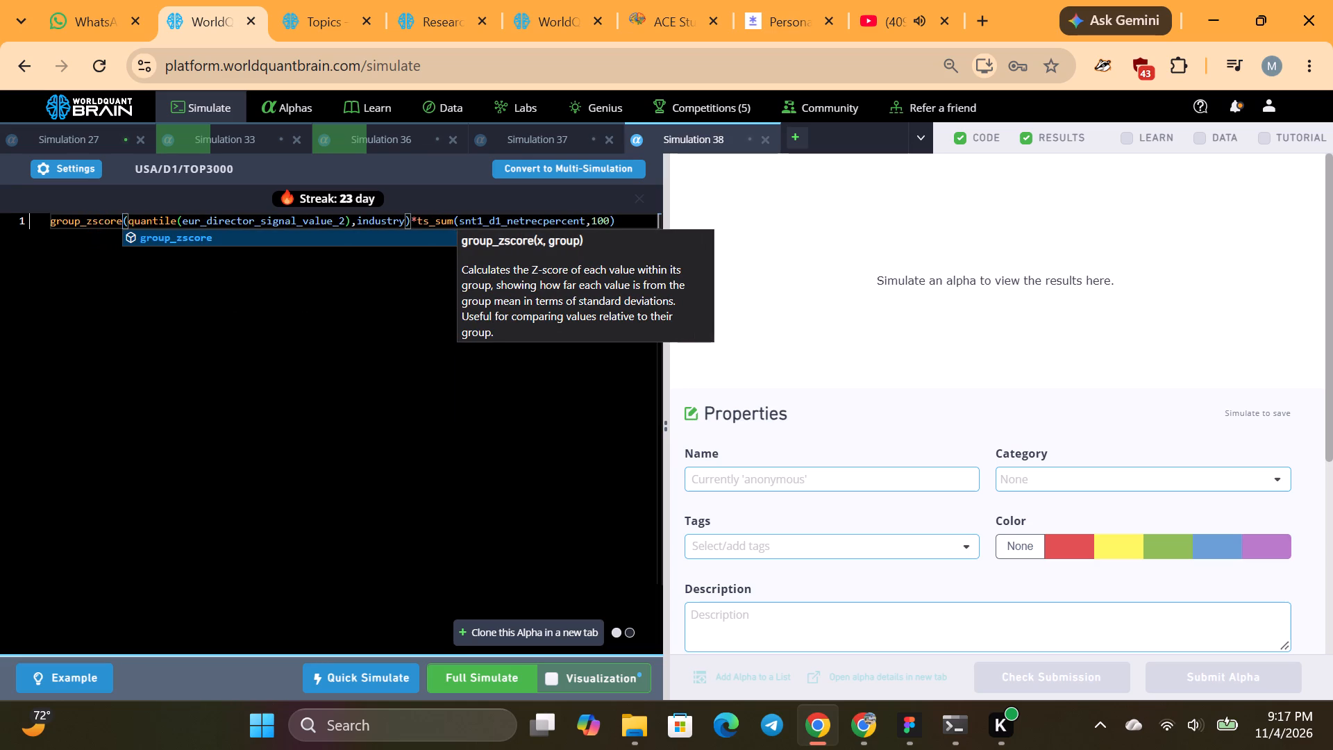
pyautogui.click(464, 674)
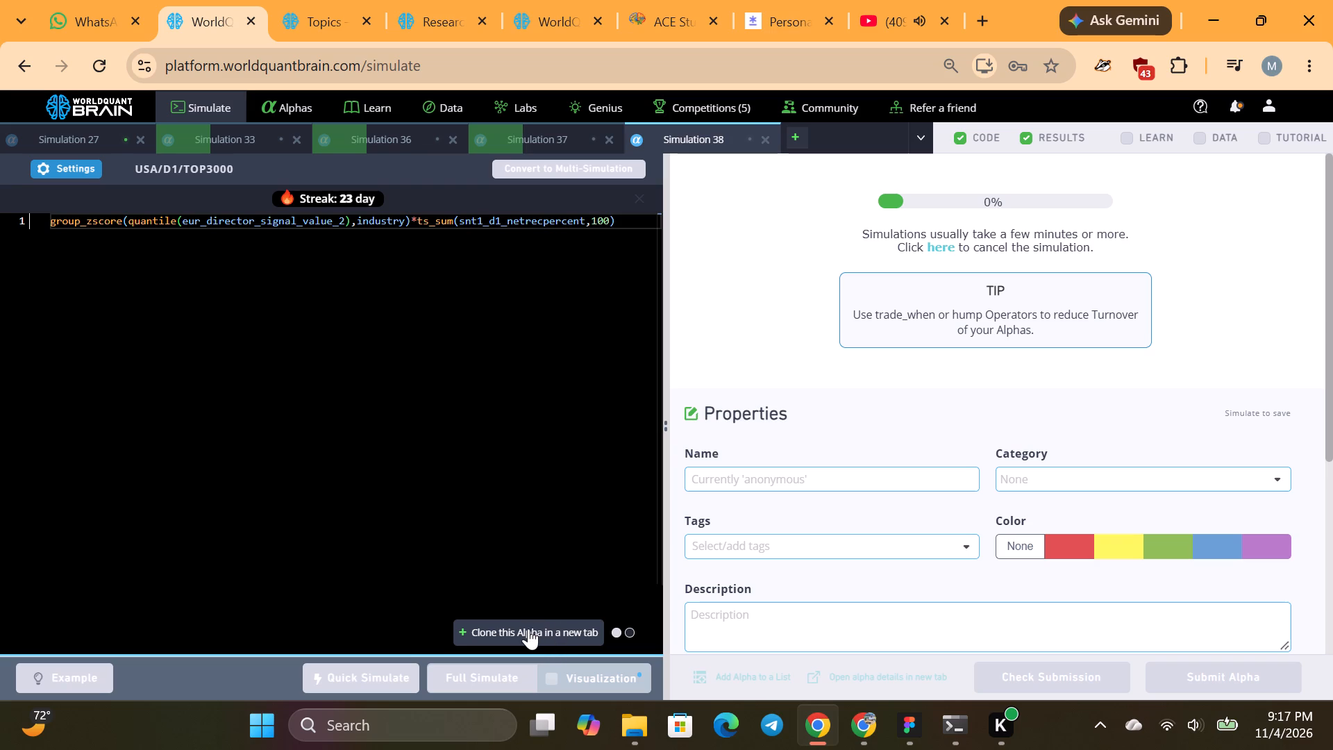
# Clone the group_zscore alpha, change its operator to group_neutralize, and run a full simulation.
pyautogui.click(488, 632)
pyautogui.click(74, 163)
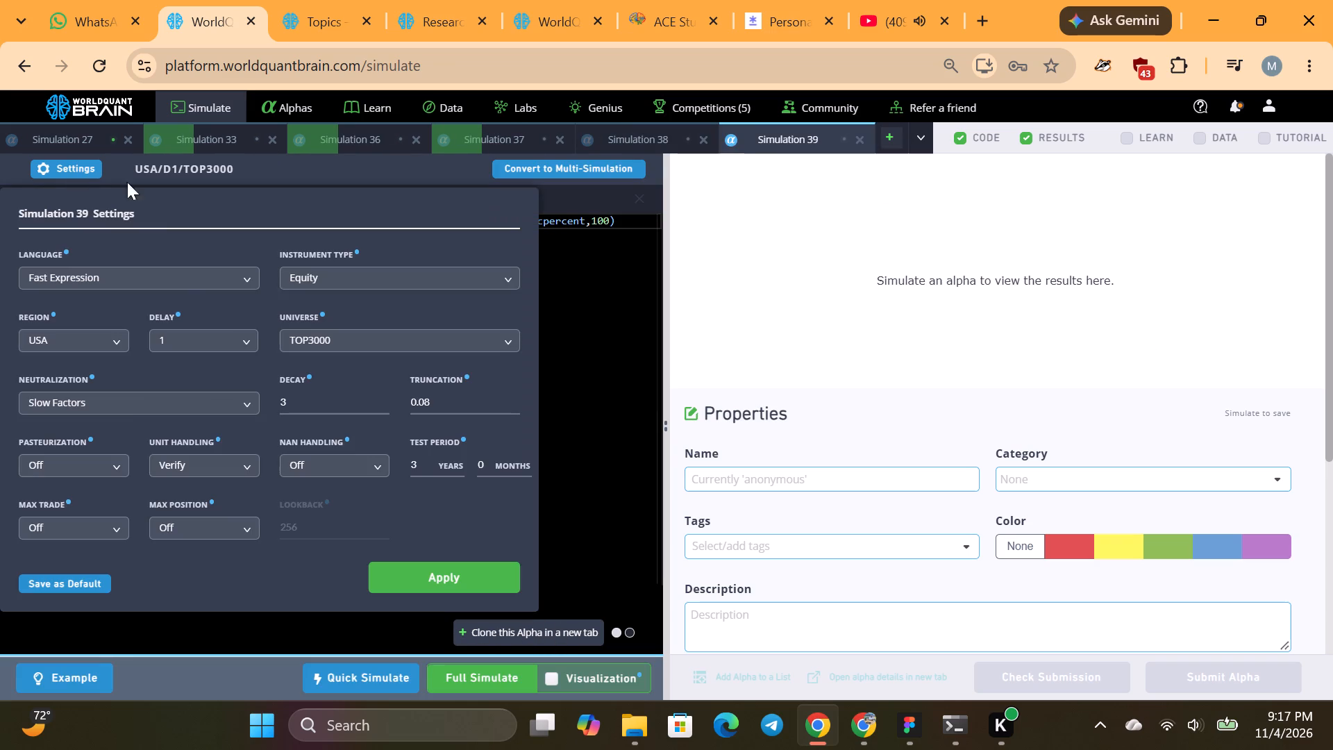
pyautogui.click(550, 315)
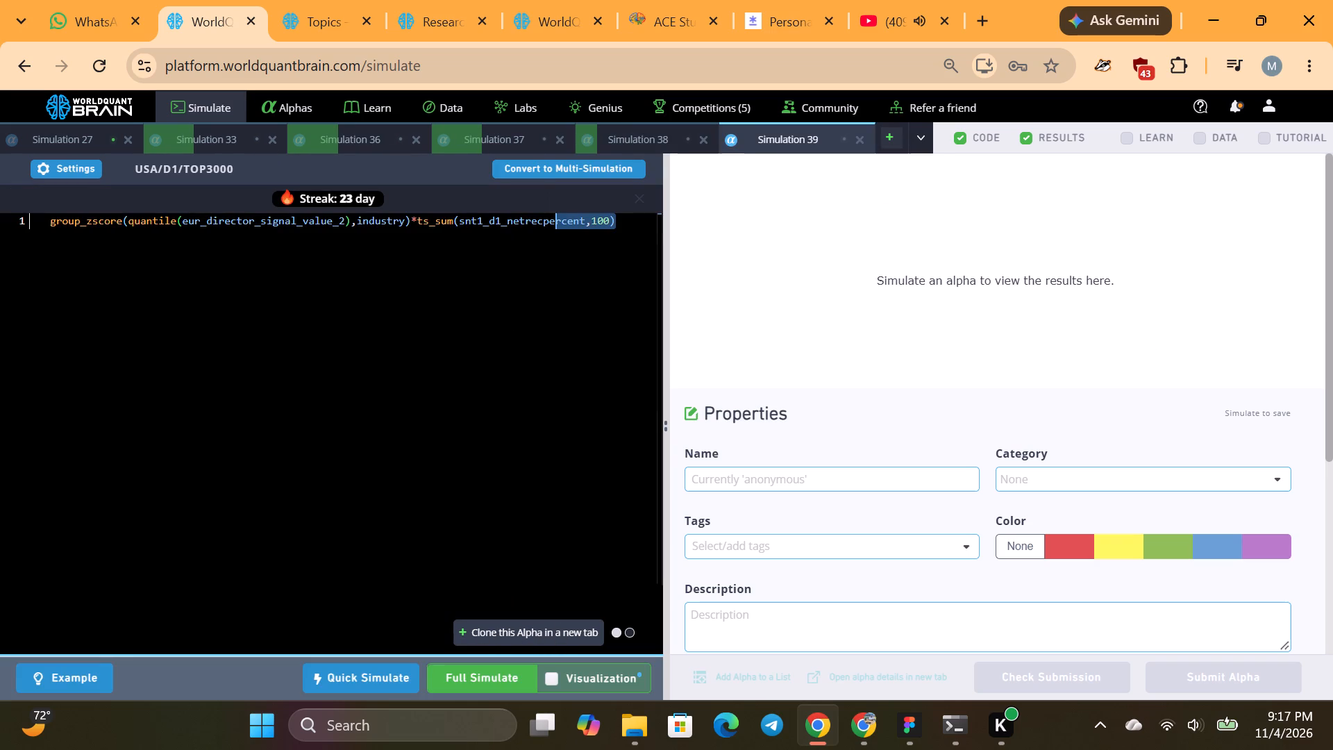
pyautogui.click(124, 222)
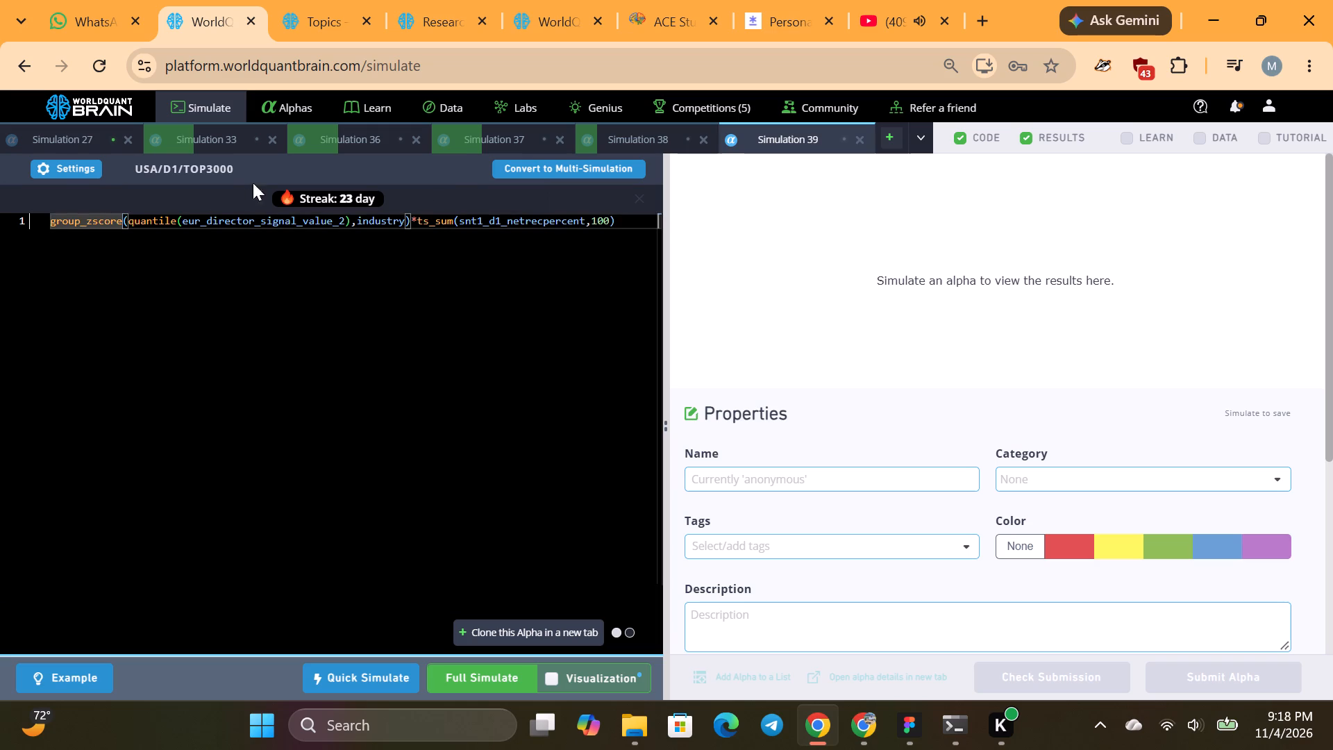
pyautogui.press('BackSpace')
pyautogui.press('BackSpace')
pyautogui.press('BackSpace')
pyautogui.press('BackSpace')
pyautogui.press('BackSpace')
pyautogui.press('BackSpace')
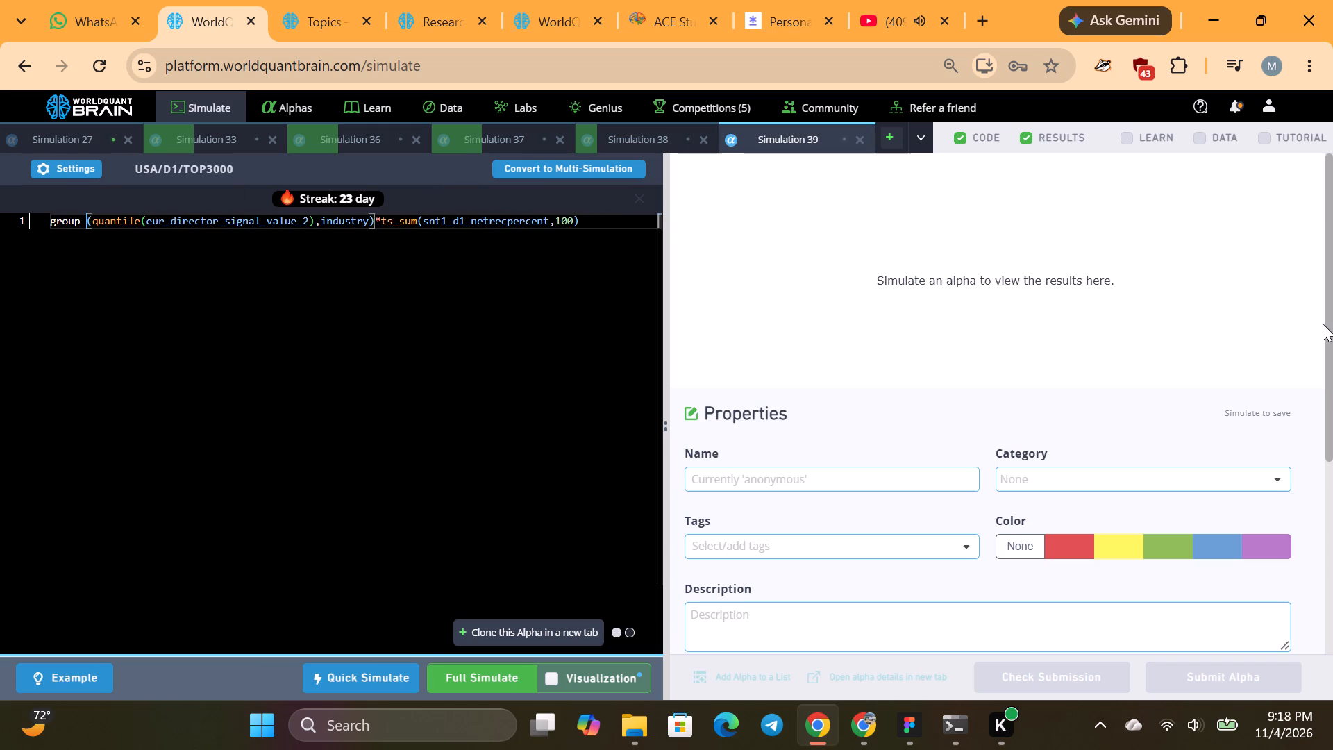
pyautogui.write('neutralize')
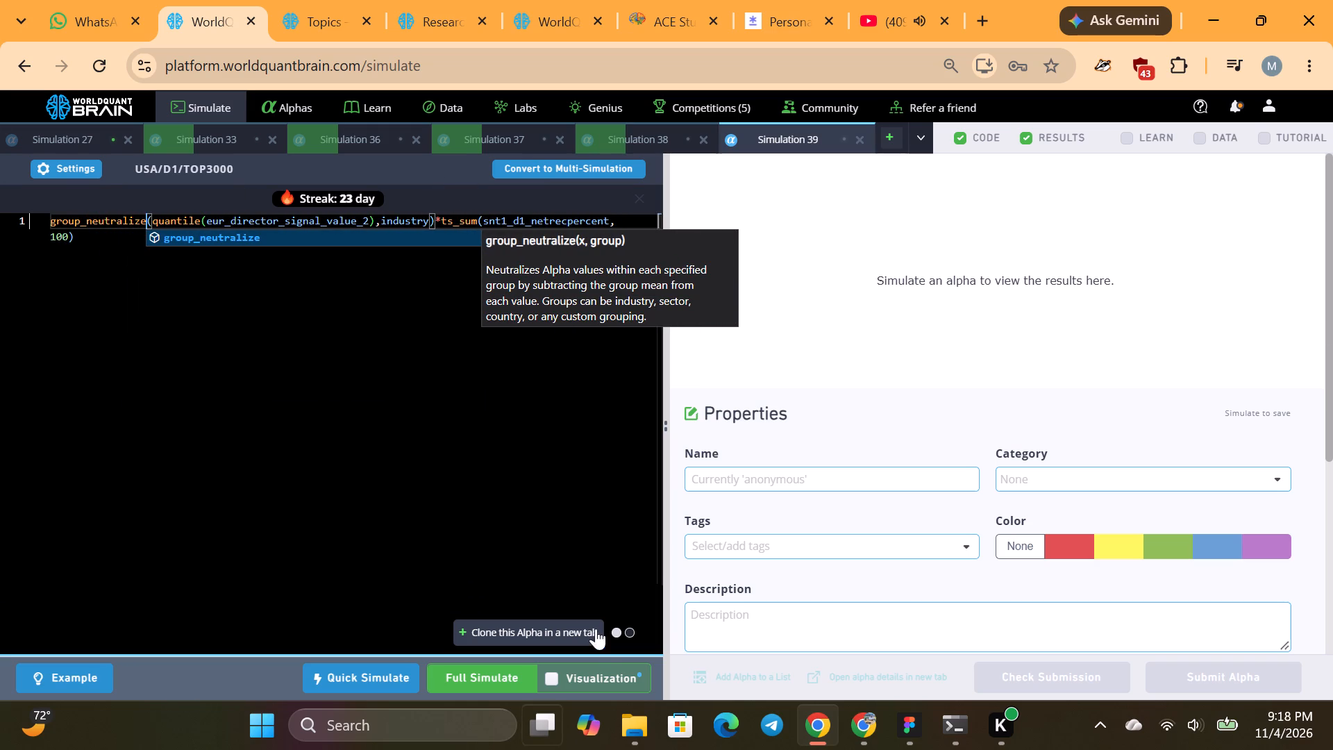
pyautogui.click(476, 689)
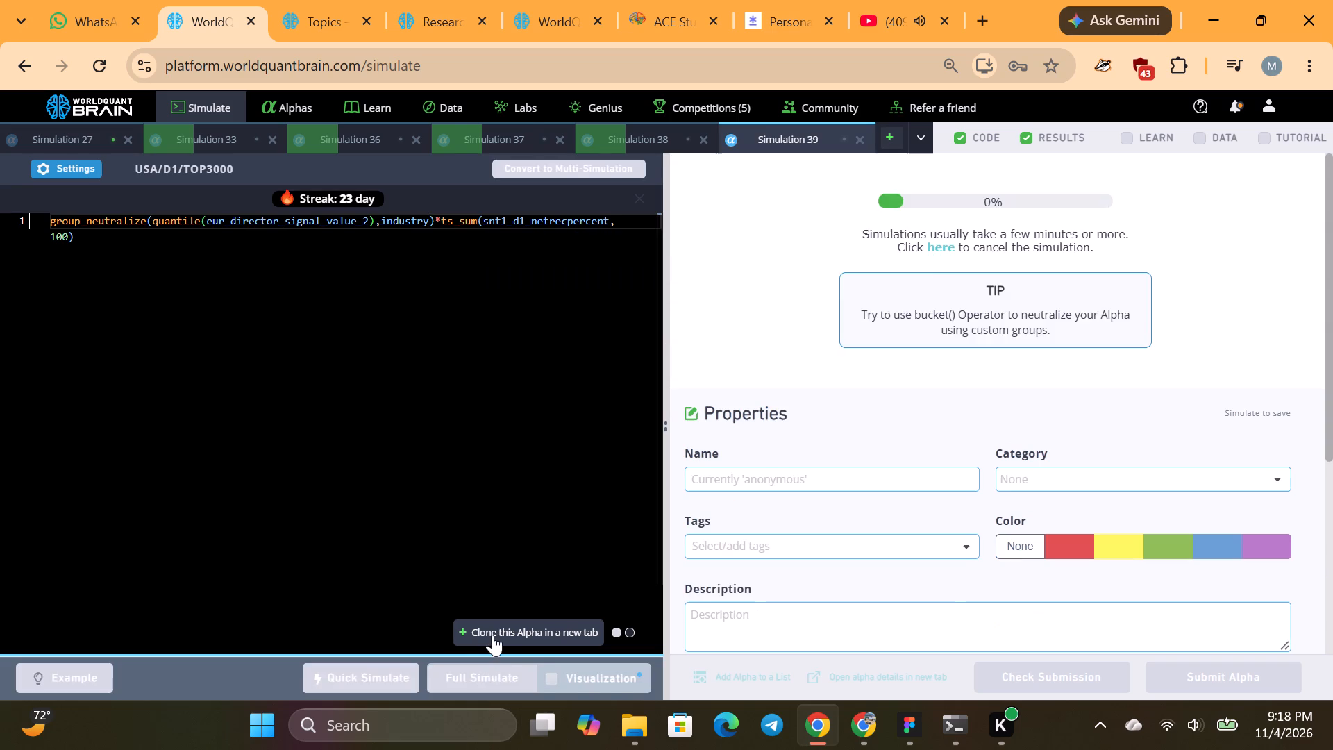
# Clone the group_neutralize alpha and change its operator to group_backfill.
pyautogui.click(492, 635)
pyautogui.click(143, 222)
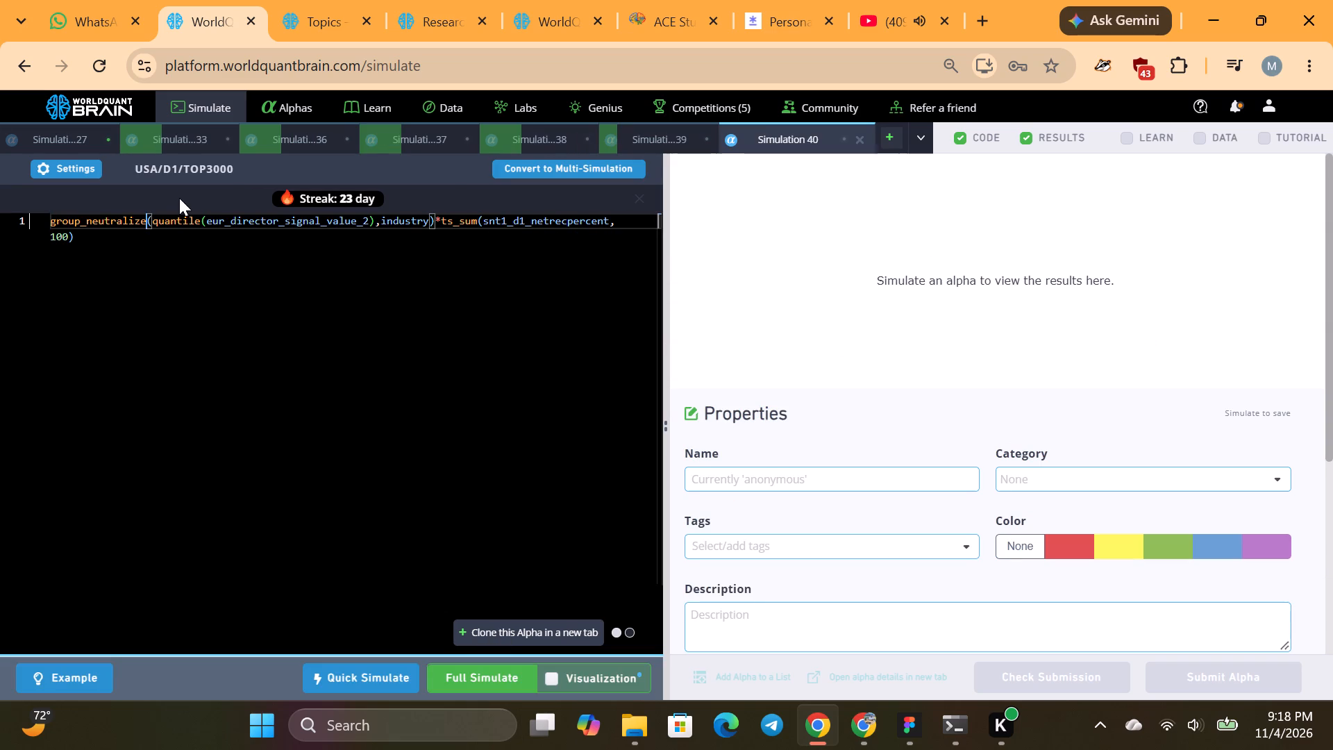
pyautogui.press('BackSpace')
pyautogui.press('BackSpace')
pyautogui.press('BackSpace')
pyautogui.press('BackSpace')
pyautogui.press('BackSpace')
pyautogui.press('BackSpace')
pyautogui.press('BackSpace')
pyautogui.press('BackSpace')
pyautogui.press('BackSpace')
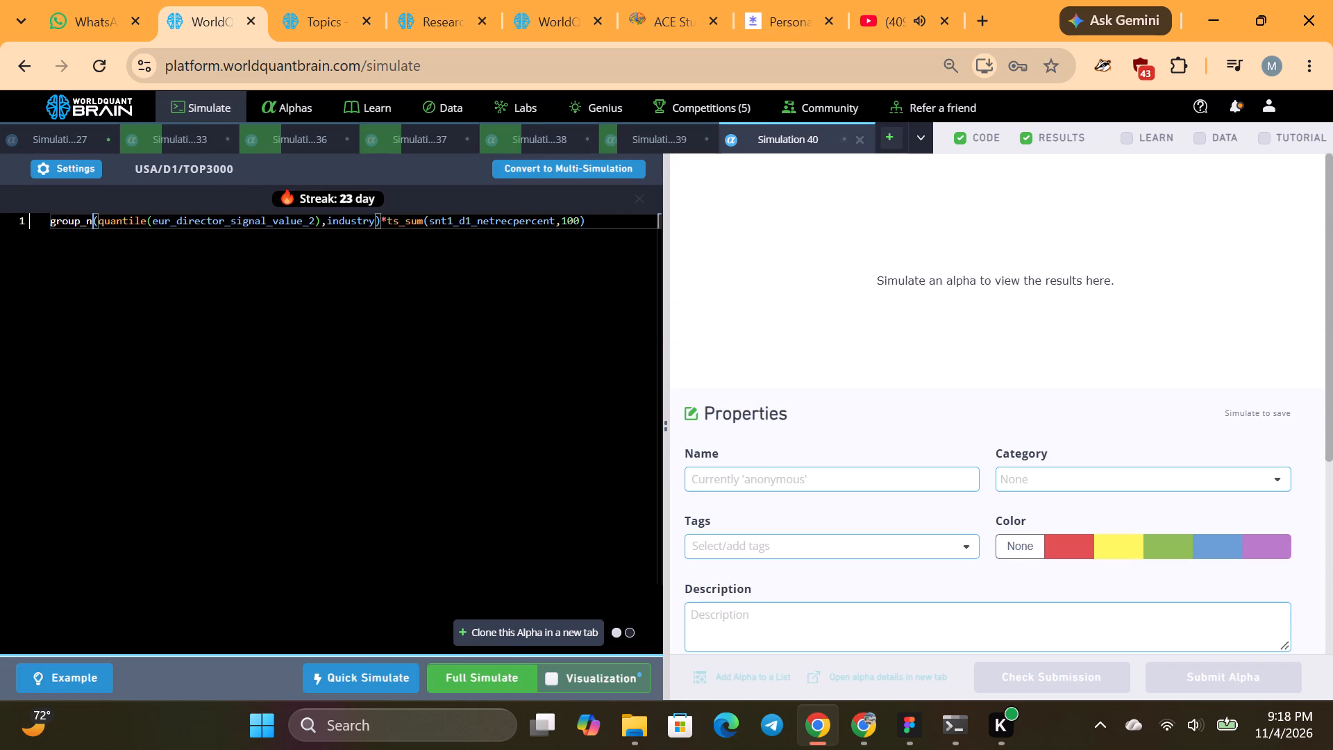
pyautogui.press('BackSpace')
pyautogui.write('back')
pyautogui.write('fill')
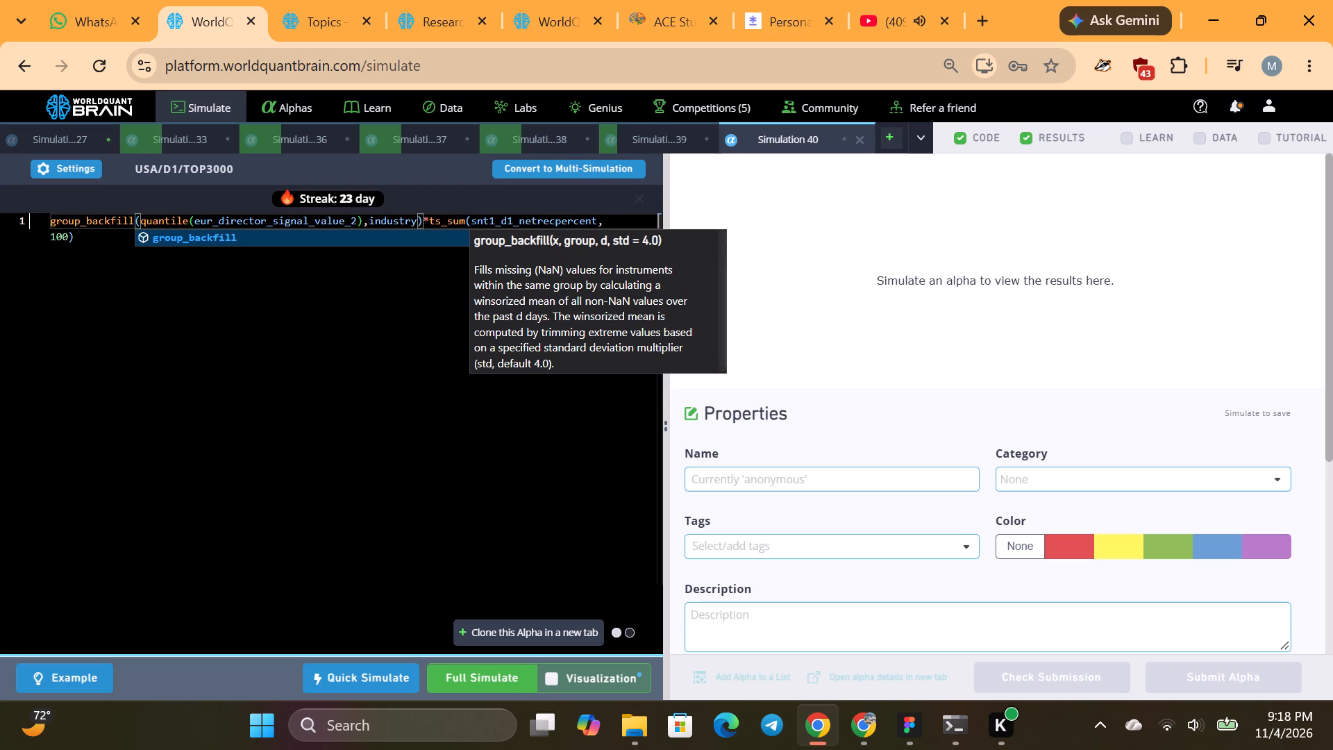
# Add 100 as group_backfill's third argument after industry and run a full simulation.
pyautogui.click(338, 436)
pyautogui.click(420, 217)
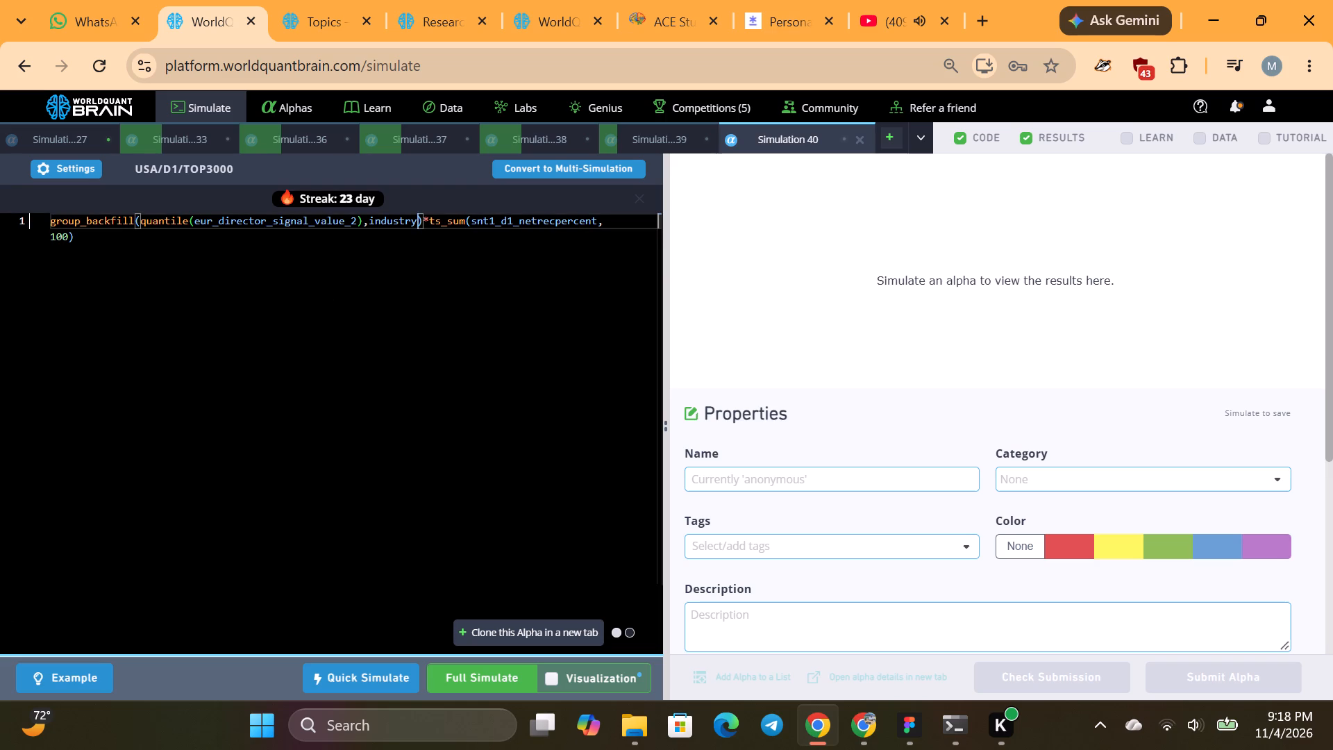
pyautogui.write(',100')
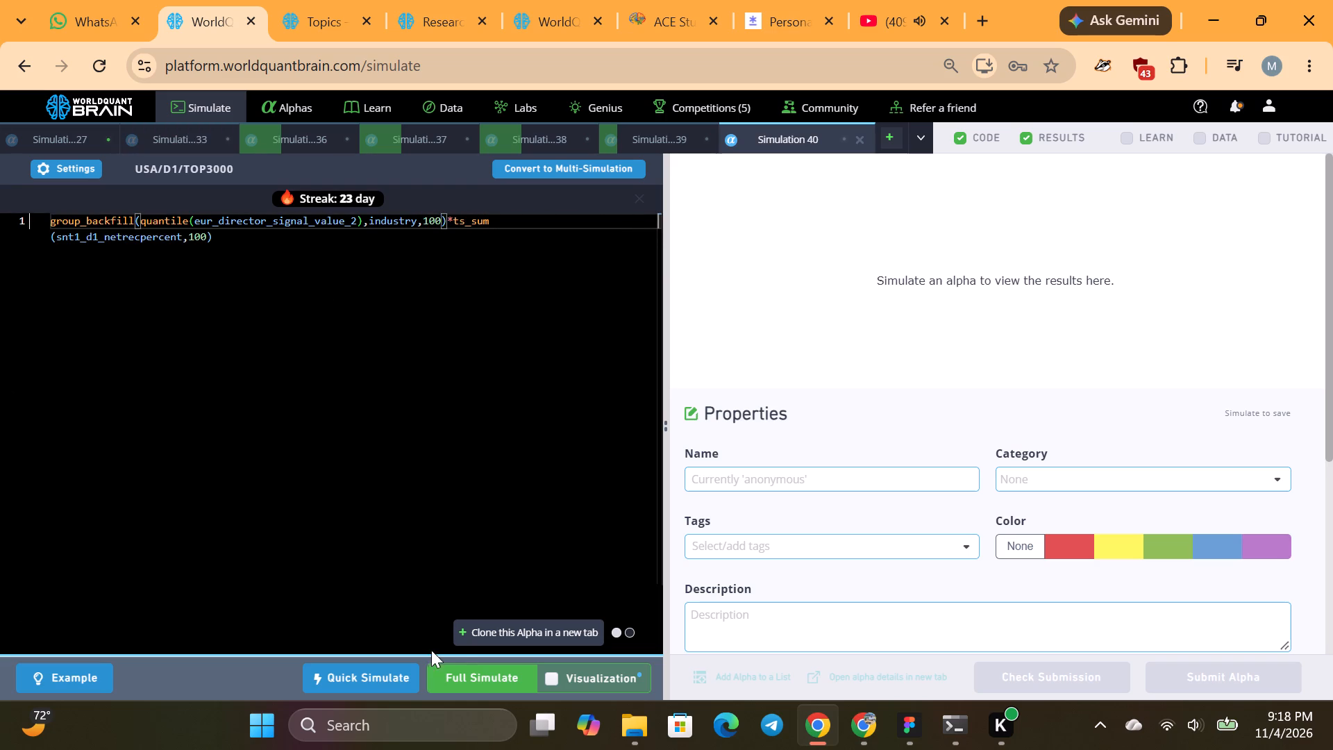
pyautogui.click(469, 677)
# Review the PnL chart of the ts_count_nans alpha in Simulation 33 and close that simulation.
pyautogui.click(196, 135)
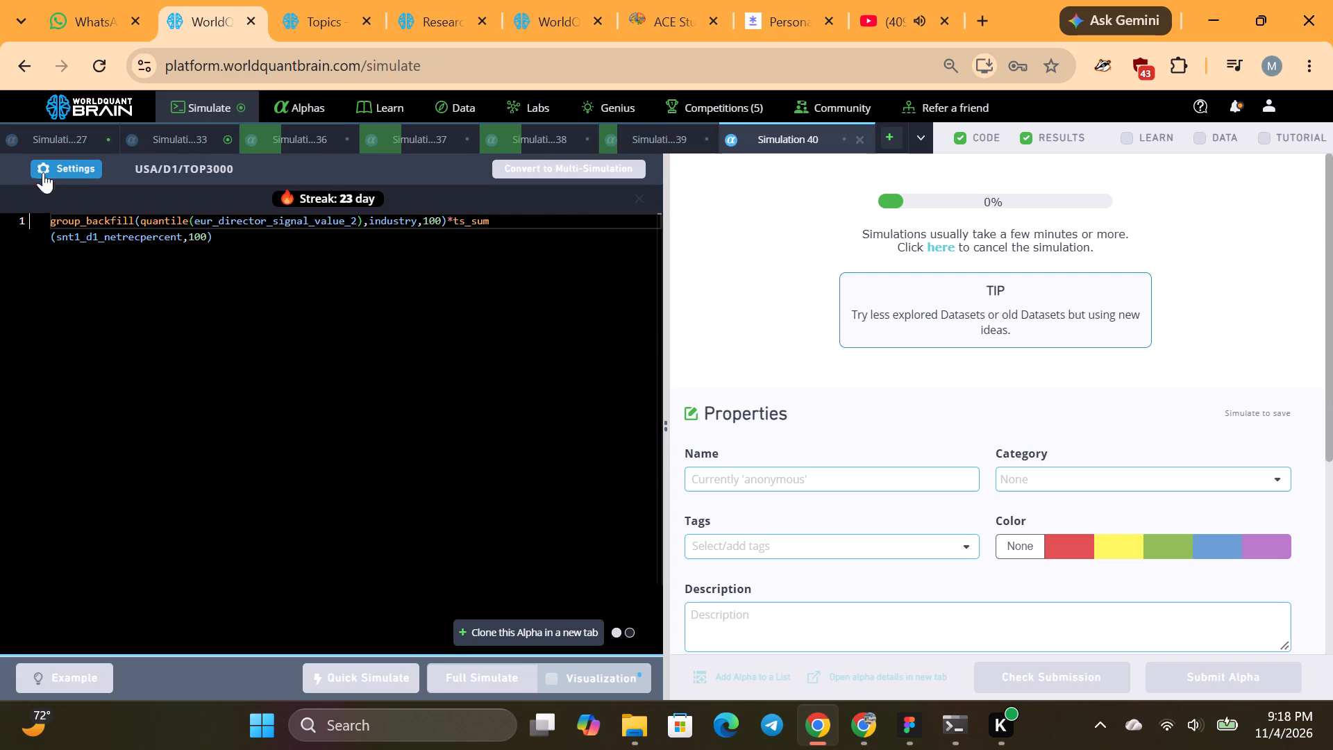
pyautogui.scroll(-3, 948, 452)
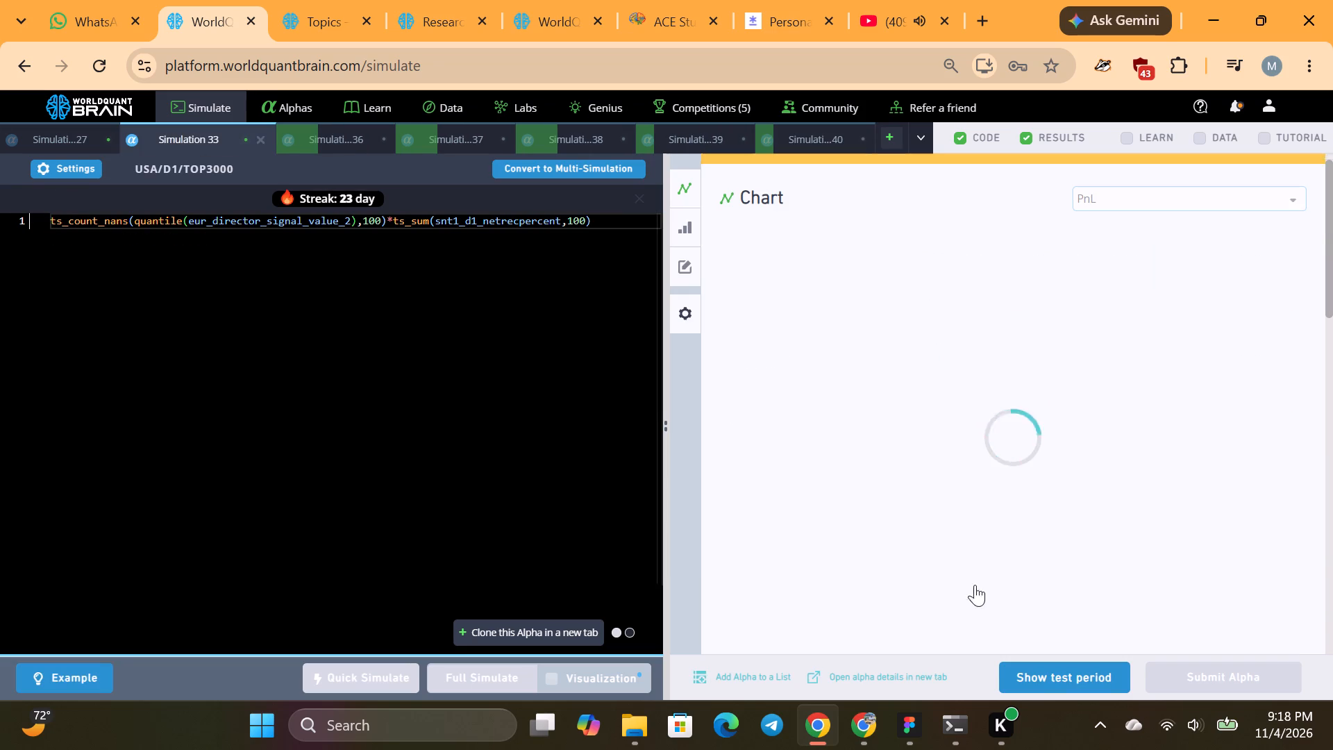
pyautogui.scroll(4, 936, 549)
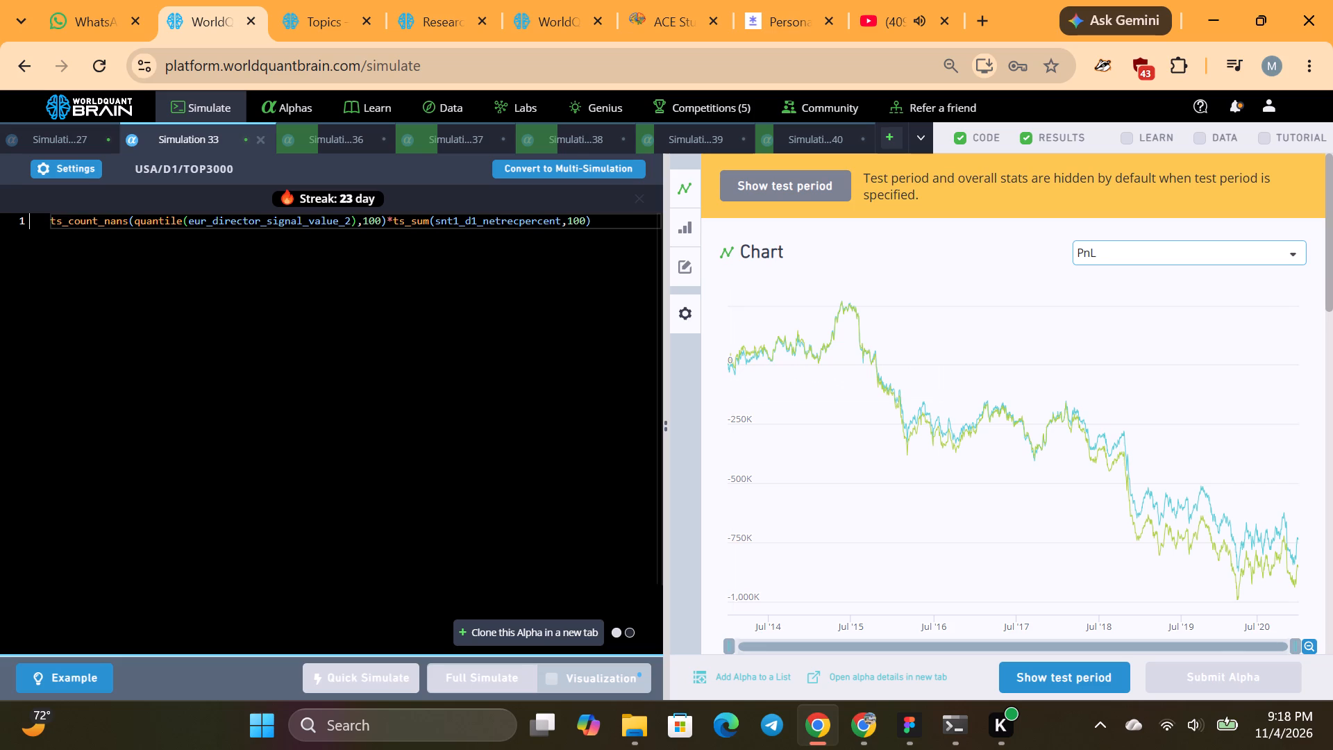
pyautogui.click(254, 140)
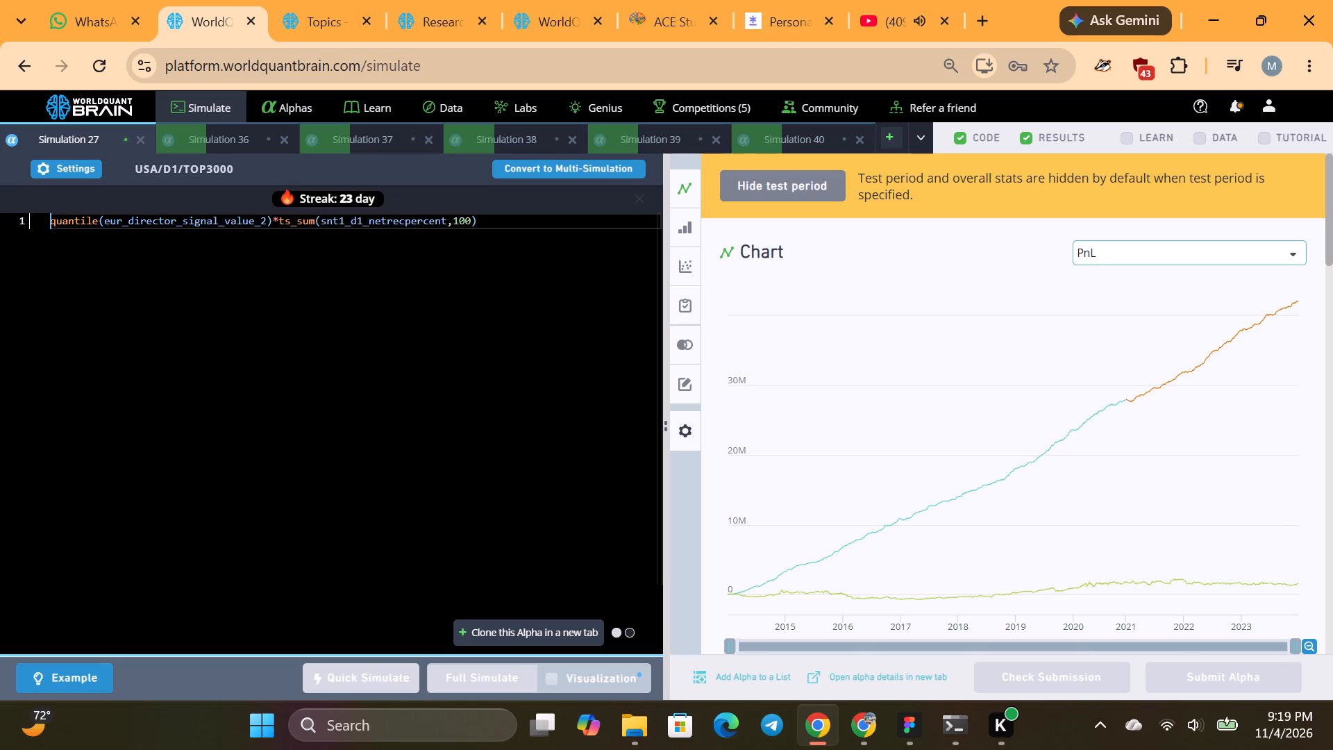
# Set the universe of the base quantile alpha in Simulation 27 to TOP2000 and run a full simulation.
pyautogui.click(75, 167)
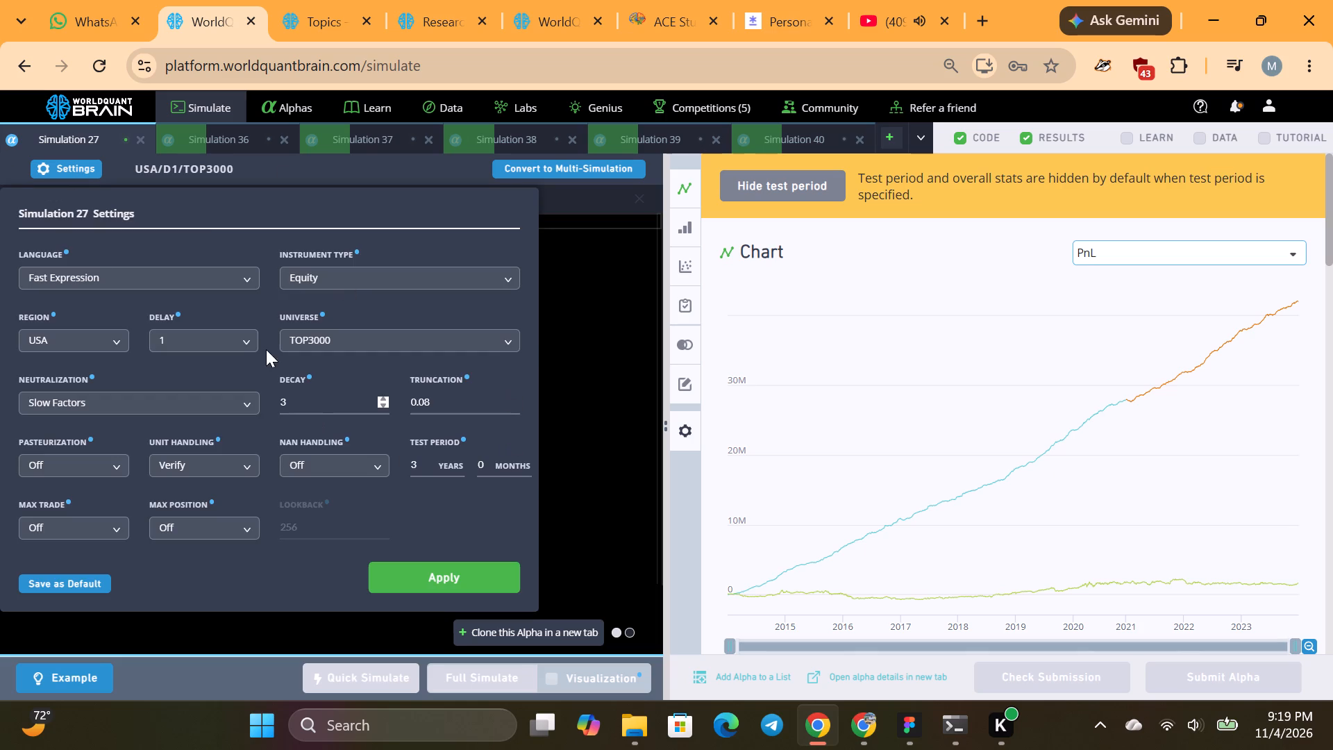
pyautogui.click(371, 337)
pyautogui.click(346, 390)
pyautogui.click(467, 567)
pyautogui.click(482, 660)
pyautogui.click(480, 672)
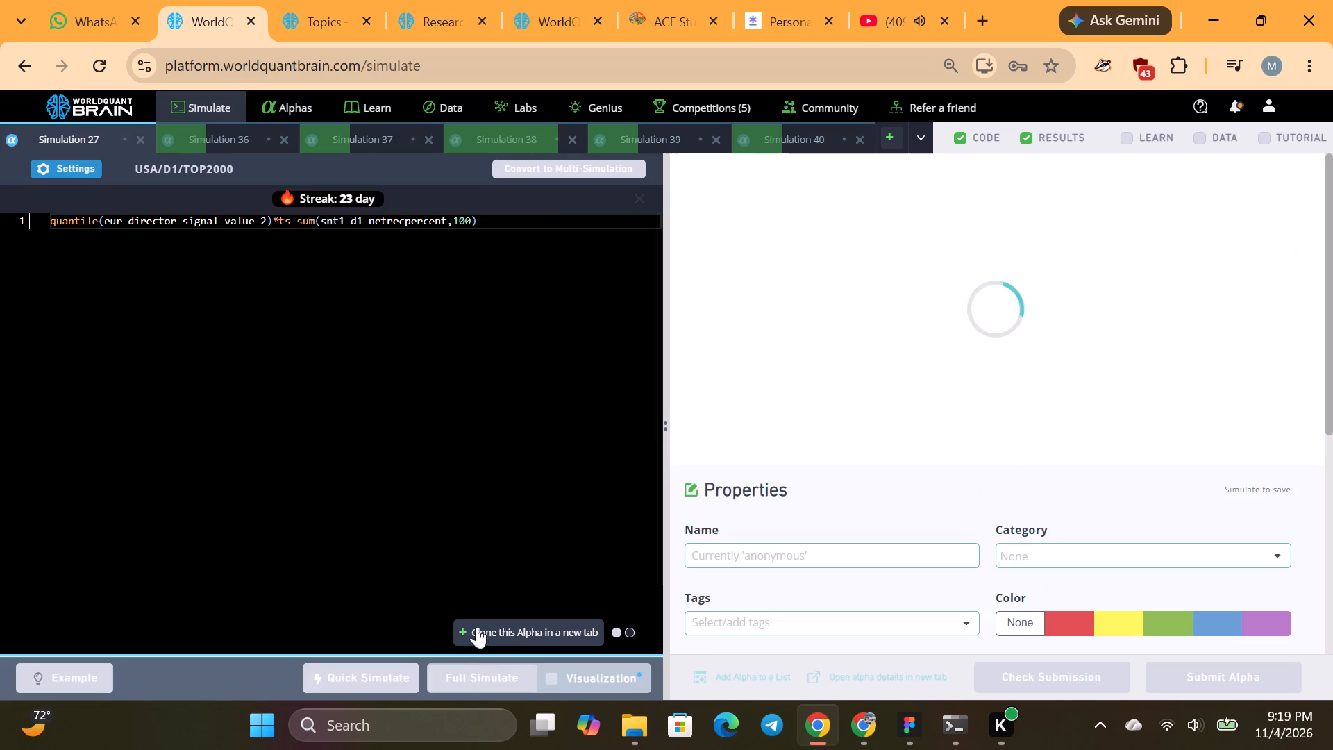
# Open Simulation 38 to check its results.
pyautogui.click(496, 138)
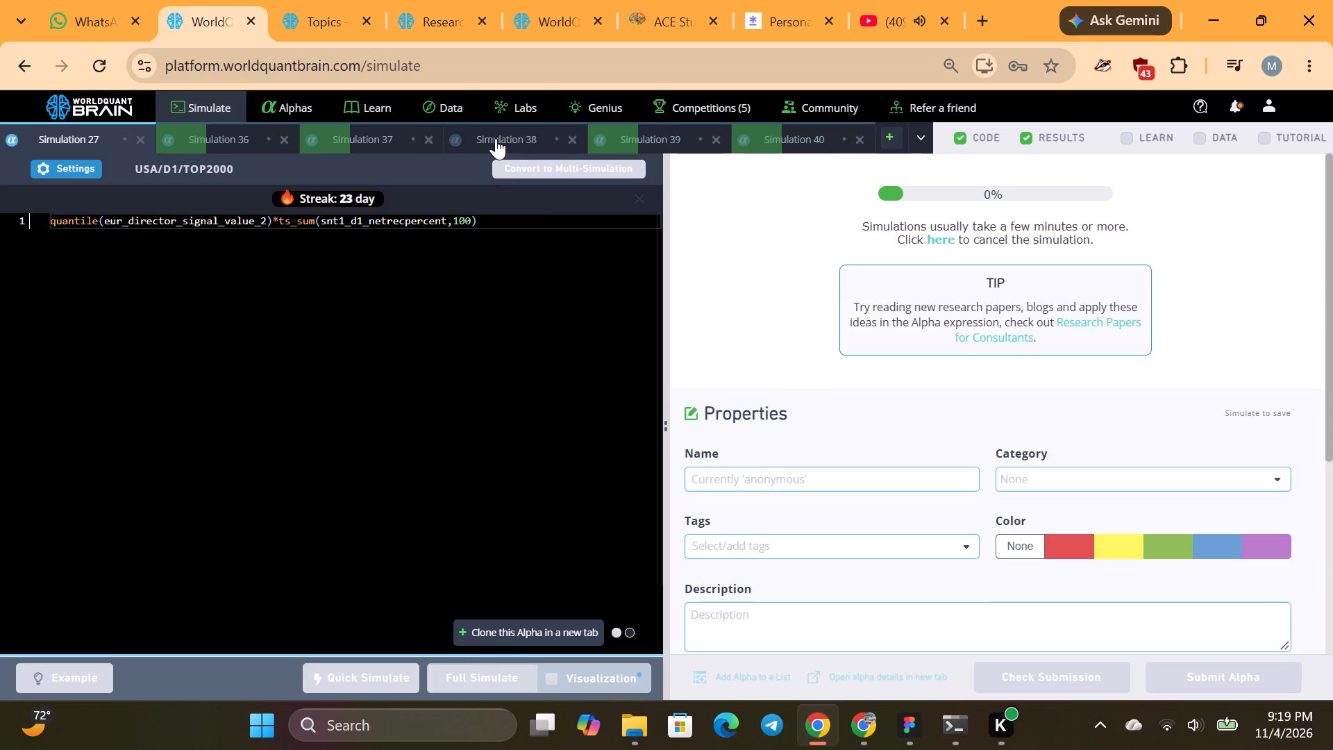
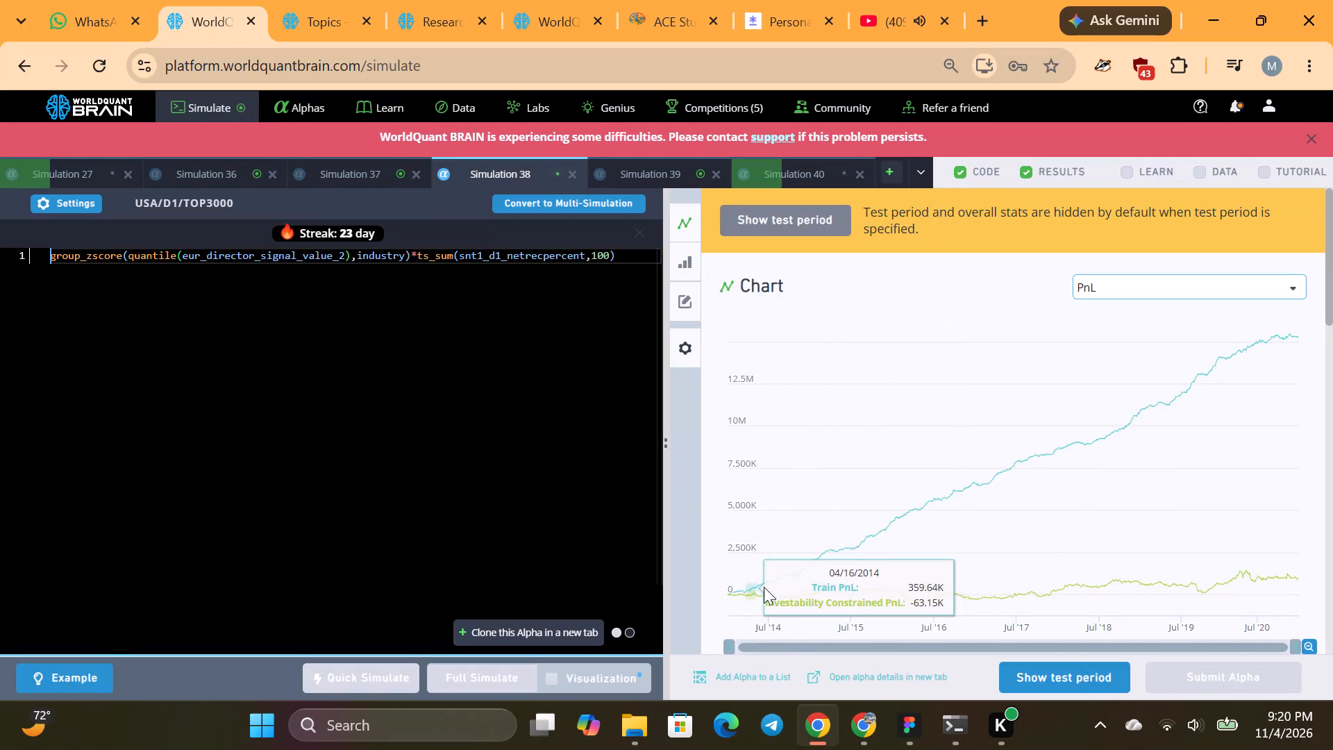
# Review the IS Summary of the group_zscore alpha in Simulation 38 and reveal its test period.
pyautogui.scroll(-2, 825, 621)
pyautogui.scroll(-6, 969, 567)
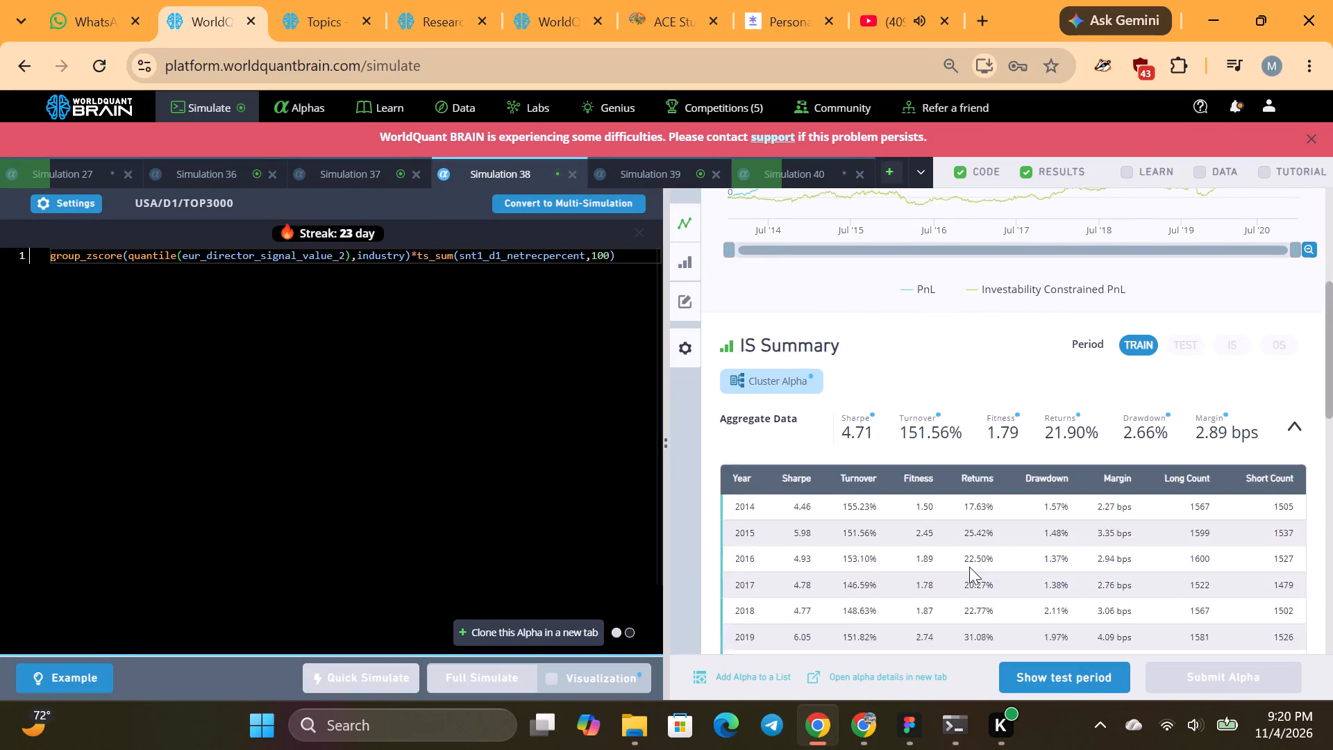
pyautogui.scroll(1, 969, 567)
pyautogui.scroll(-5, 969, 567)
pyautogui.click(1109, 689)
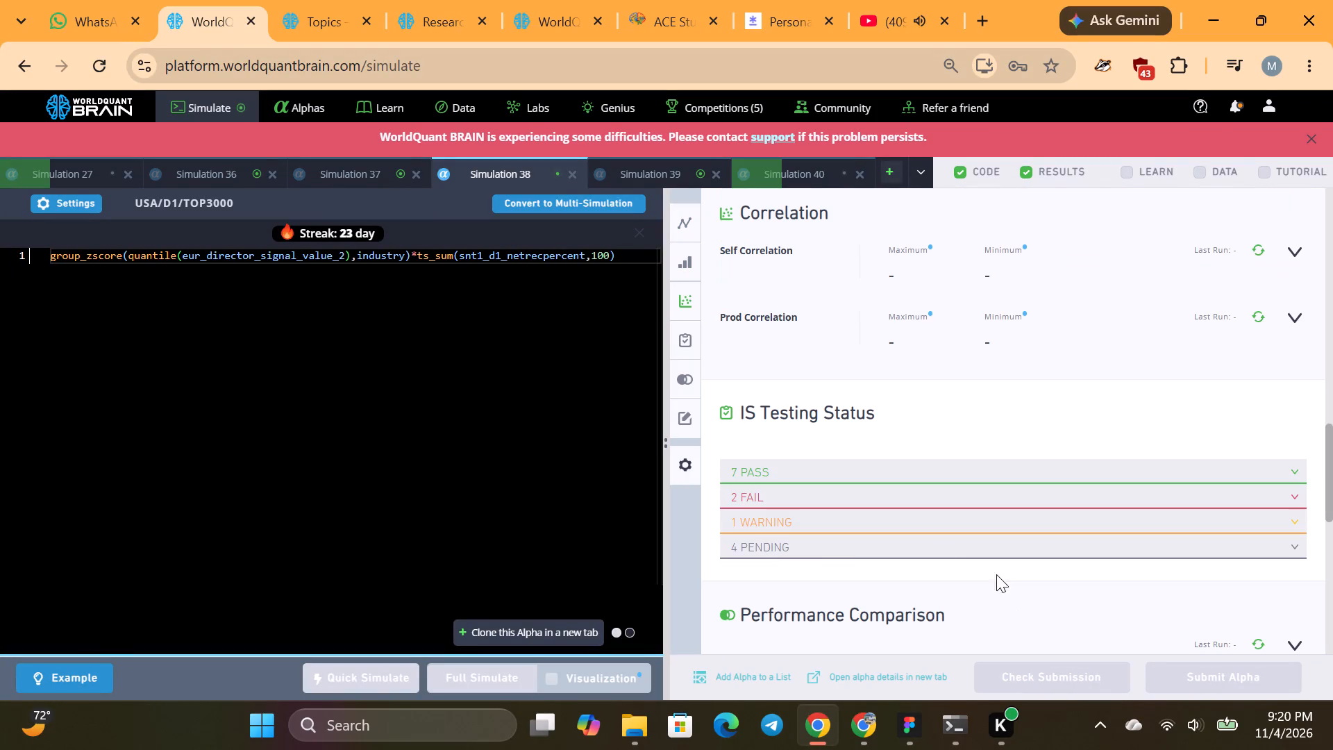
# Open Simulation 37 with the group_scale alpha and reveal its test period.
pyautogui.click(336, 177)
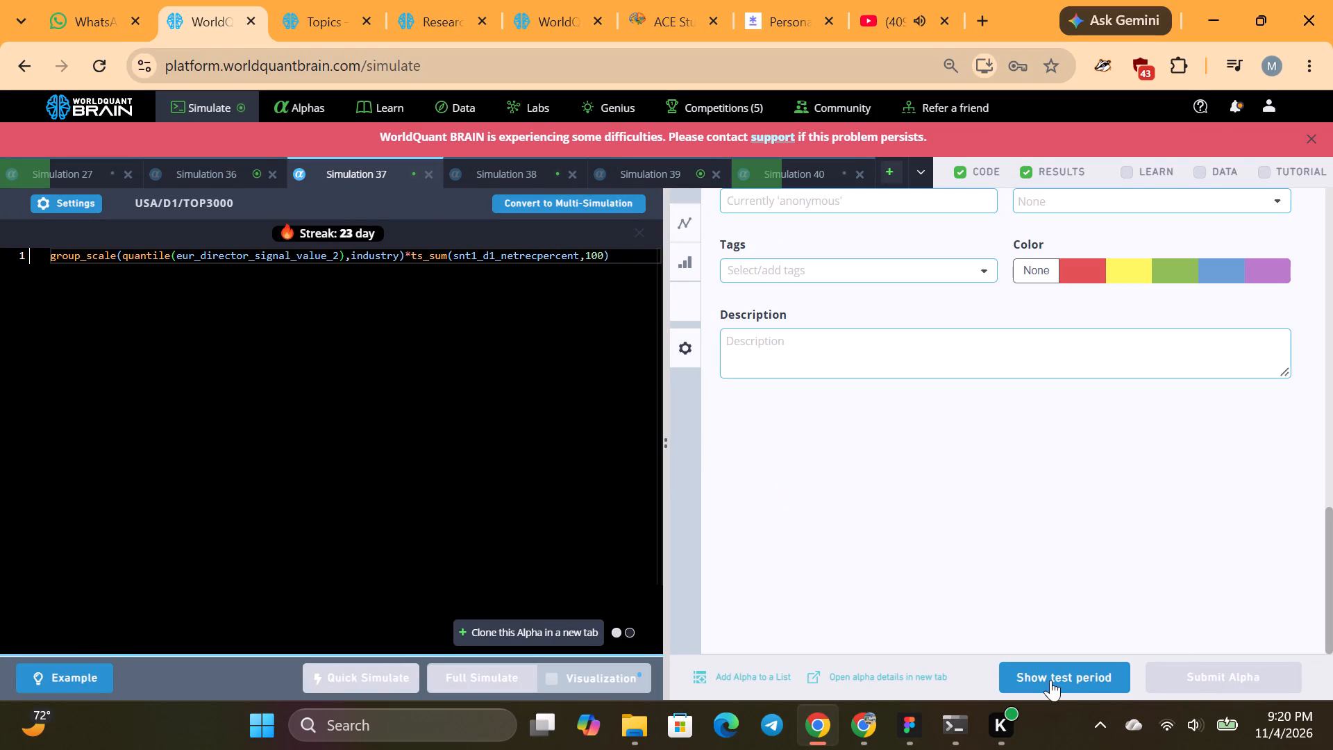
pyautogui.click(1049, 680)
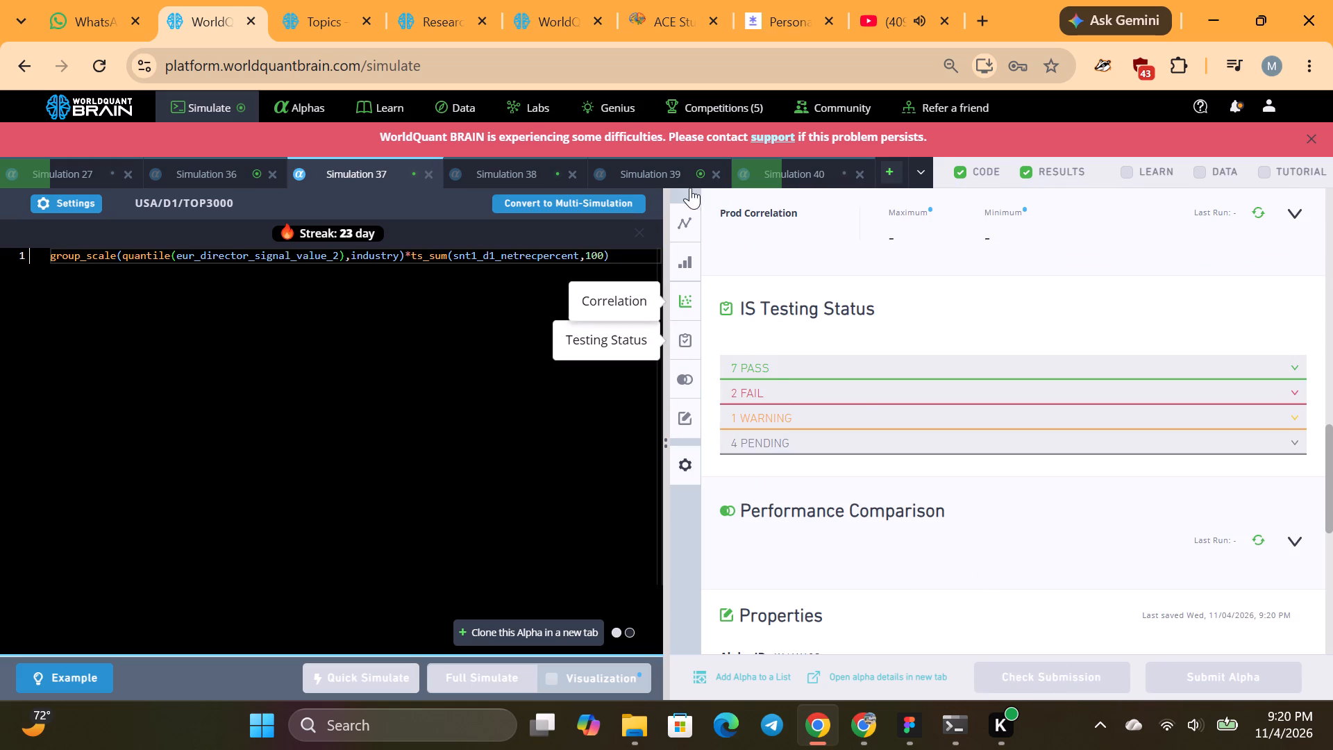
# Open Simulation 39 with the group_neutralize alpha, reveal its test period and go to its PnL chart.
pyautogui.click(688, 162)
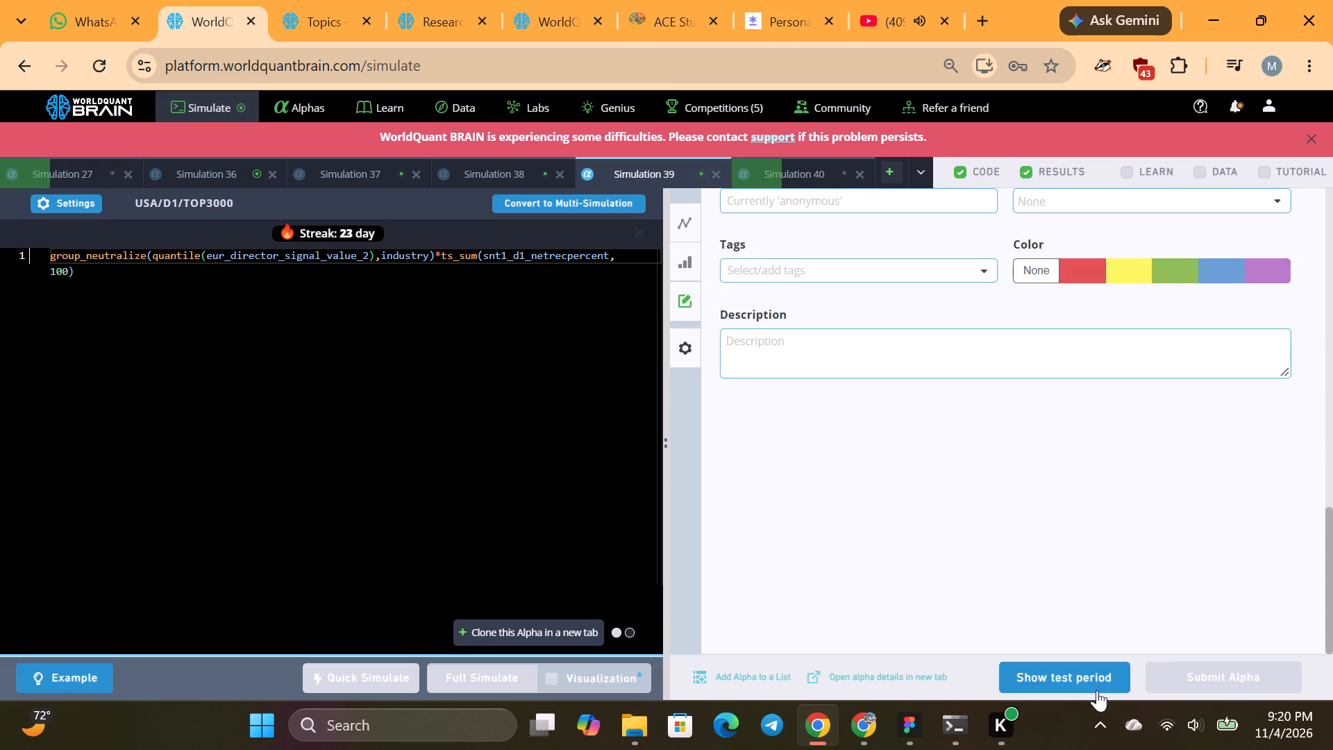
pyautogui.click(1058, 668)
pyautogui.scroll(2, 934, 521)
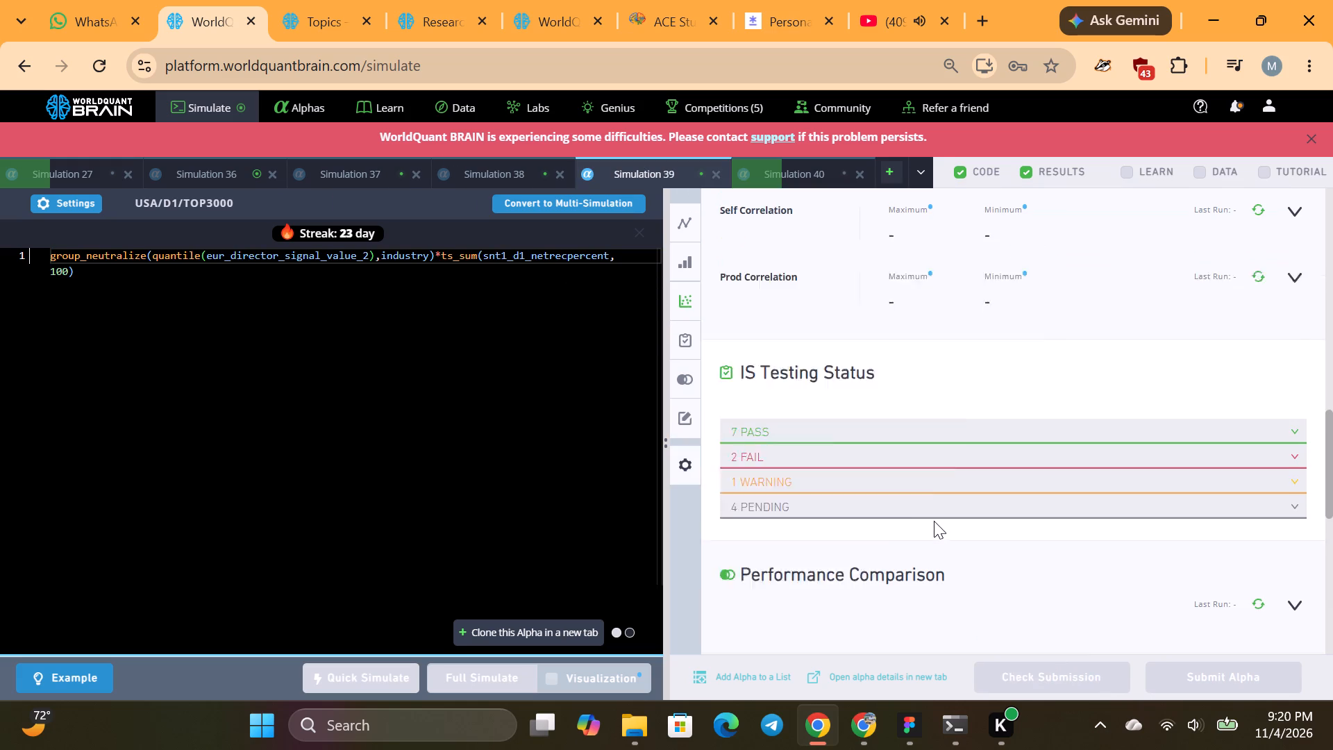
pyautogui.scroll(19, 934, 521)
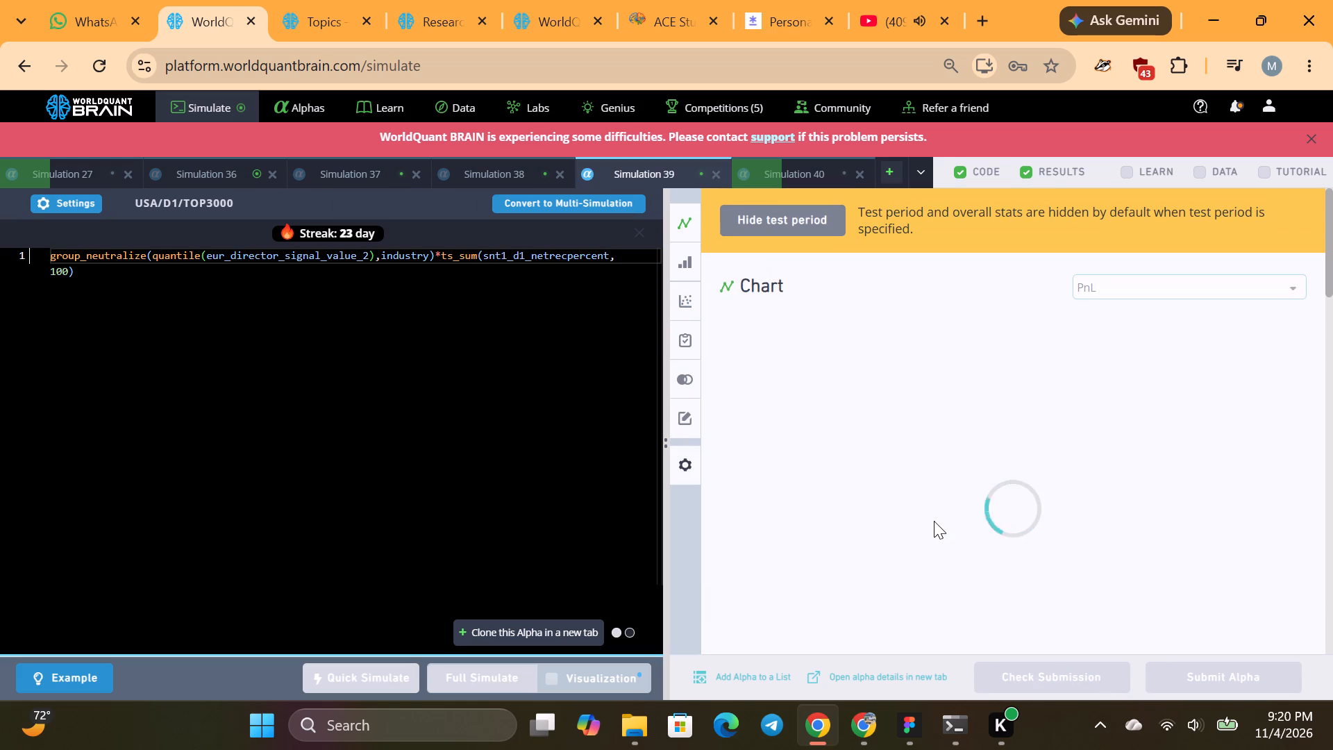
pyautogui.scroll(2, 934, 521)
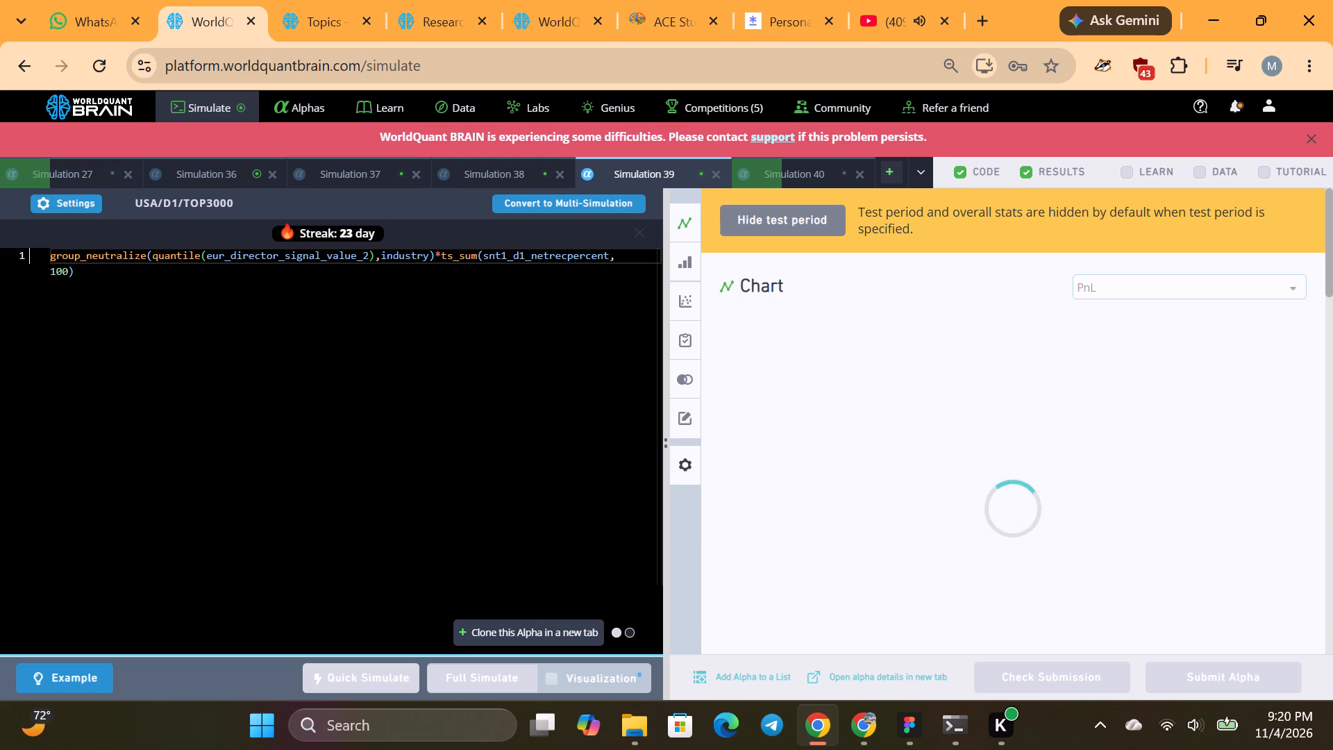